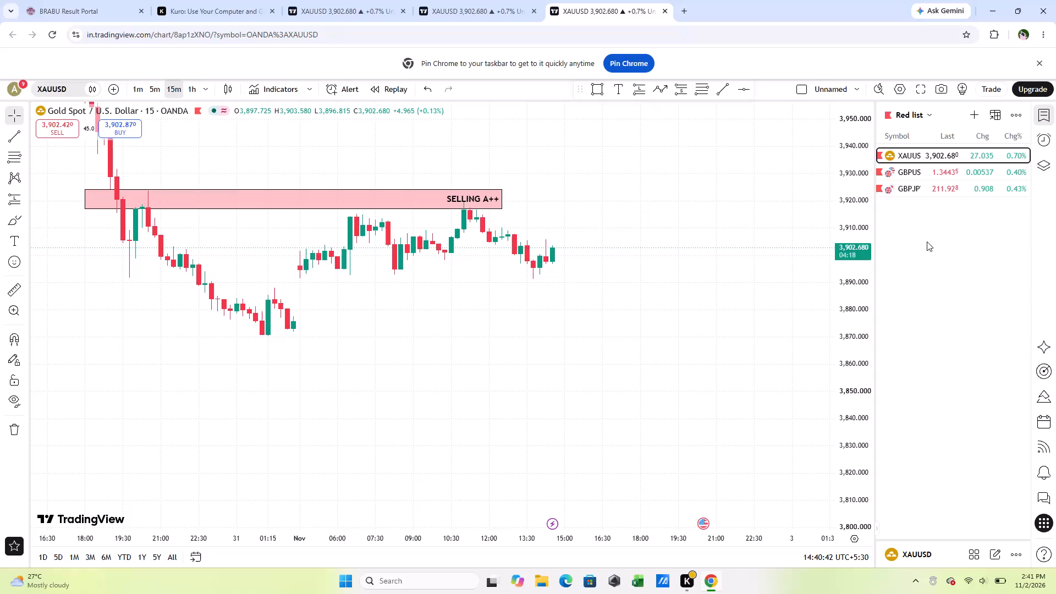
Open the GBPUSD chart from the Red list watchlist and hide the watchlist.
left_click(950, 171)
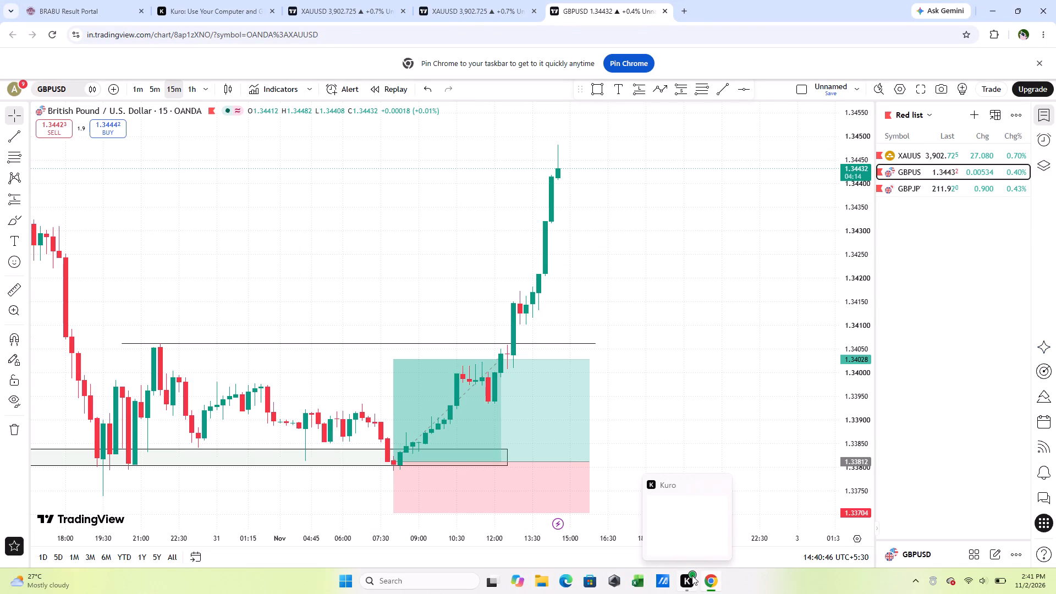
left_click(1041, 119)
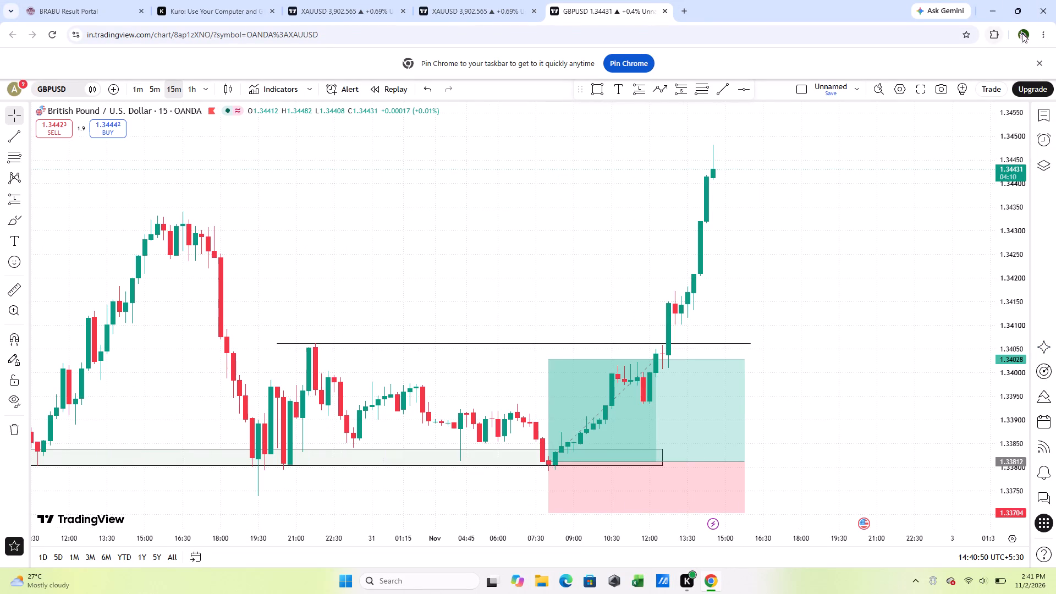
Move the GBPUSD long position so it starts at Mon 02 Nov 08:00 with its entry at about 1.33832.
scroll(767, 329, "down", 5)
left_click_drag(828, 377, 715, 313)
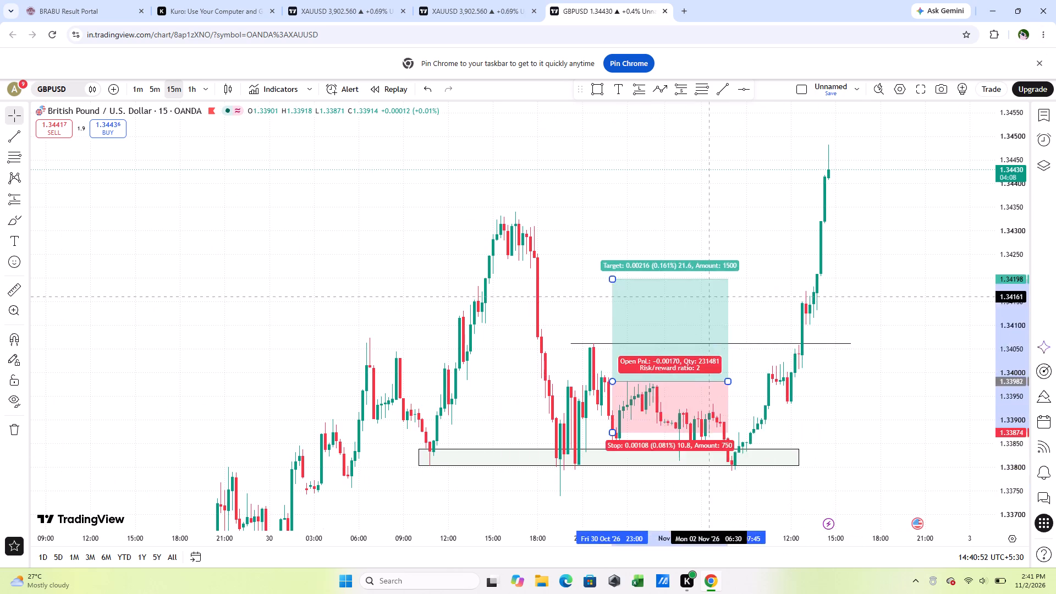
left_click_drag(715, 313, 830, 367)
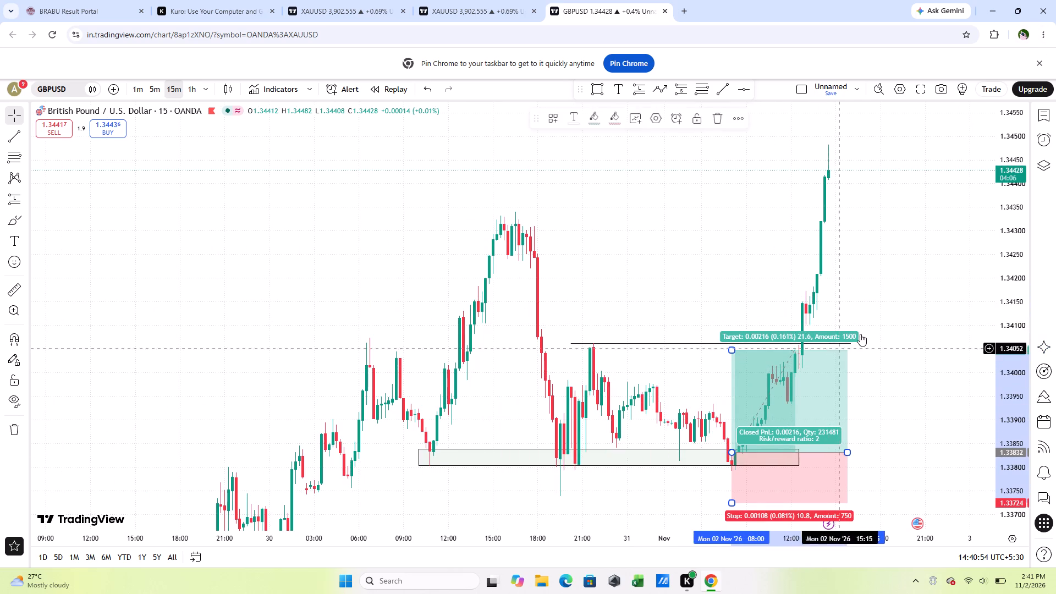
left_click(862, 332)
left_click_drag(883, 308, 695, 259)
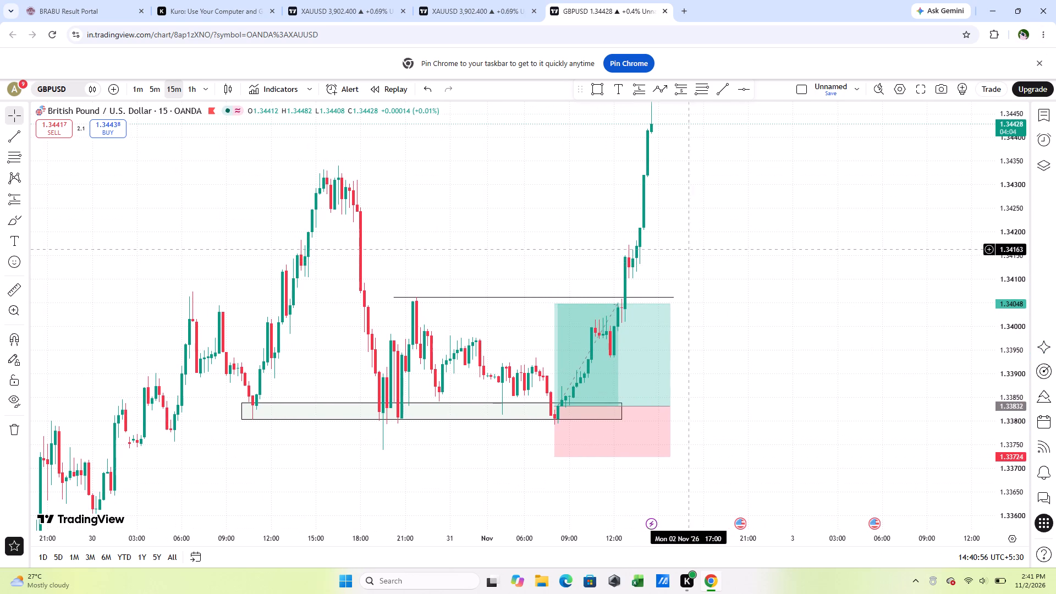
left_click_drag(713, 270, 843, 326)
Switch the chart to XAUUSD from the Red list watchlist and hide the watchlist again.
left_click(1053, 114)
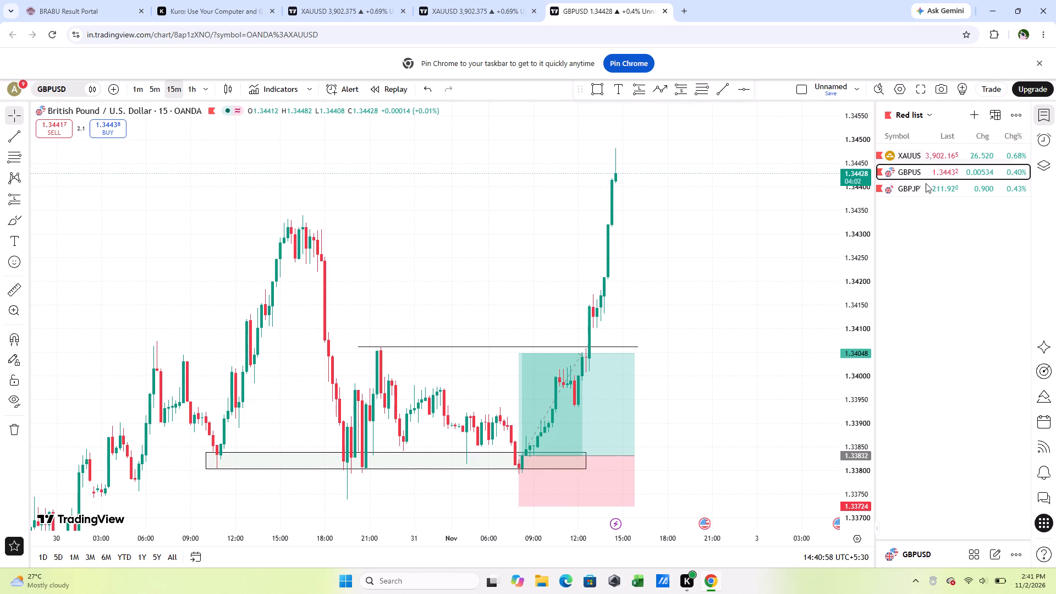
left_click(916, 161)
scroll(593, 316, "down", 4)
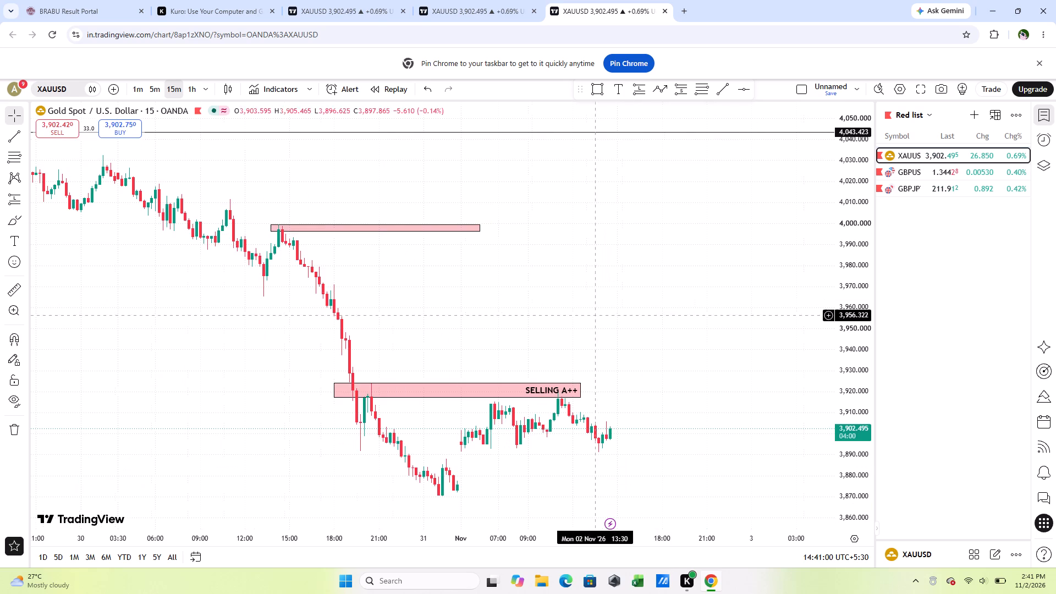
left_click_drag(685, 379, 672, 264)
left_click(1050, 116)
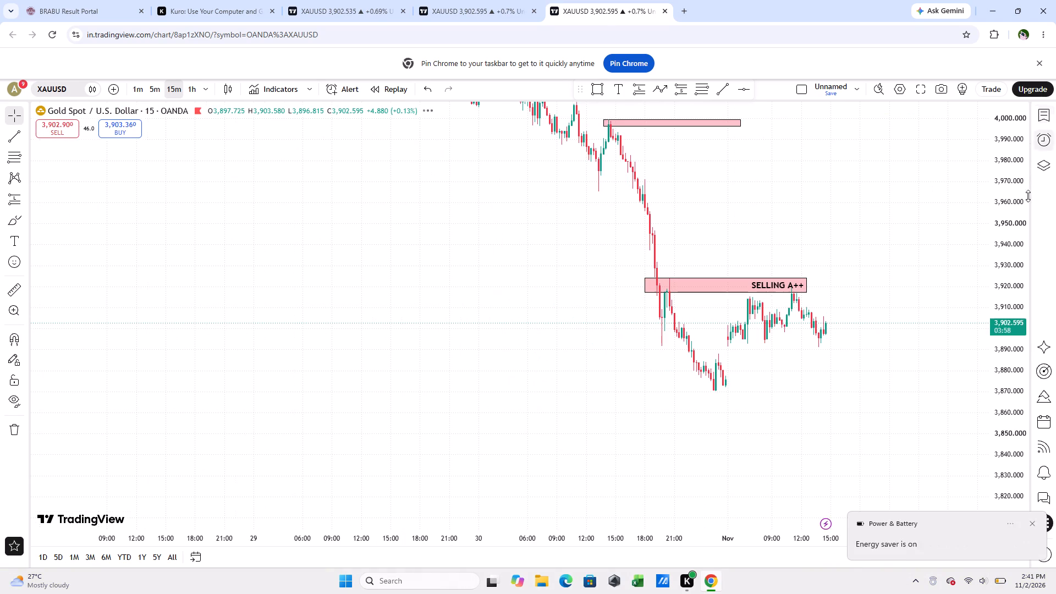
Extend the end of the SELLING A++ zone past the latest candle, to about Mon 02 Nov 17:00.
scroll(1024, 397, "up", 5)
scroll(975, 356, "up", 5)
left_click_drag(823, 351, 768, 315)
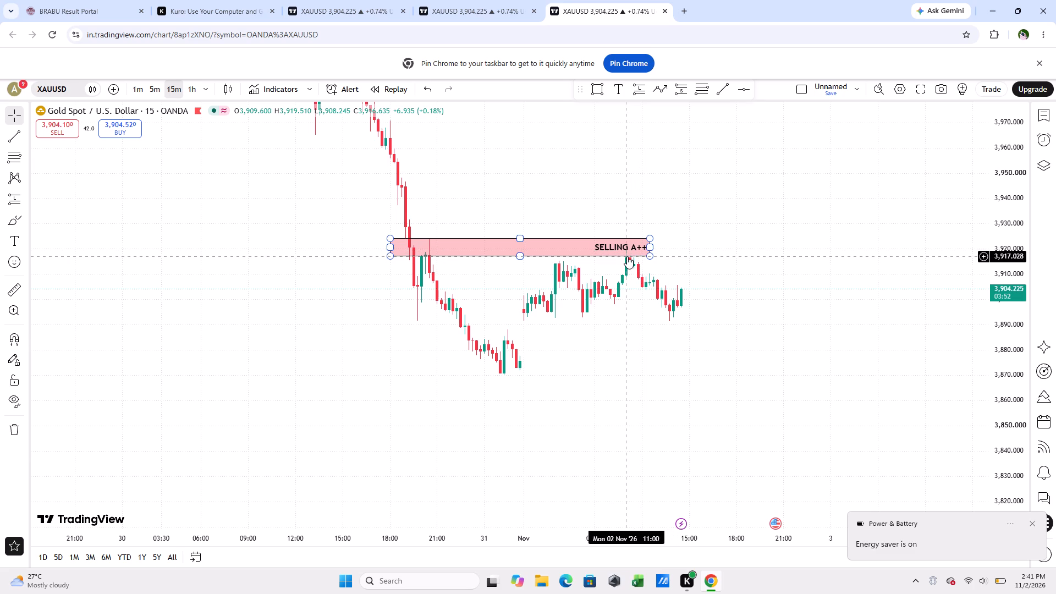
left_click_drag(650, 245, 653, 245)
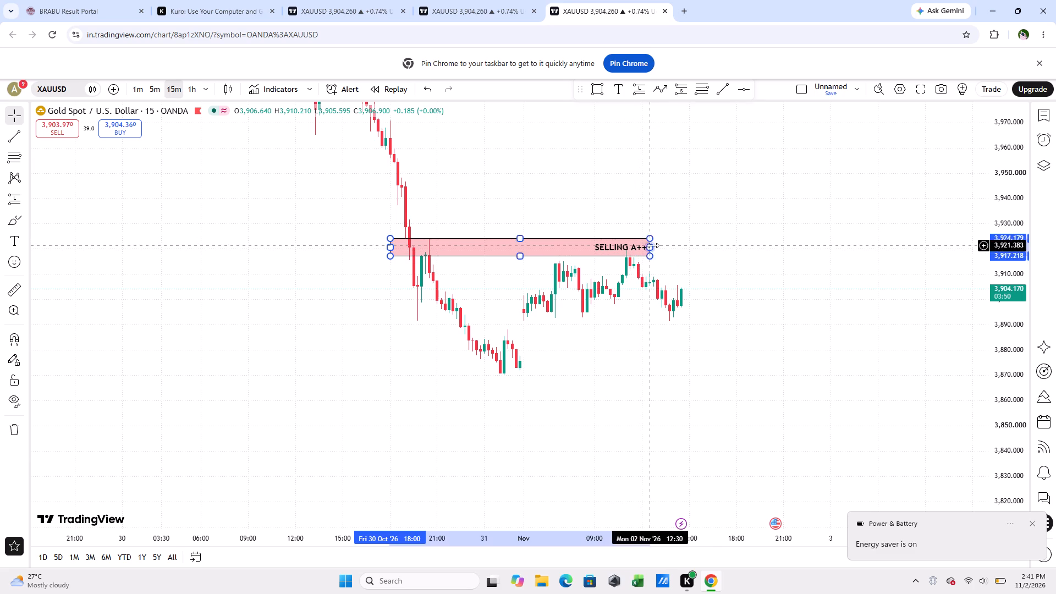
left_click_drag(653, 245, 719, 244)
left_click(768, 326)
Examine the recent XAUUSD 15-minute price action around and below the SELLING A++ zone.
scroll(776, 318, "down", 2)
left_click_drag(947, 439, 911, 427)
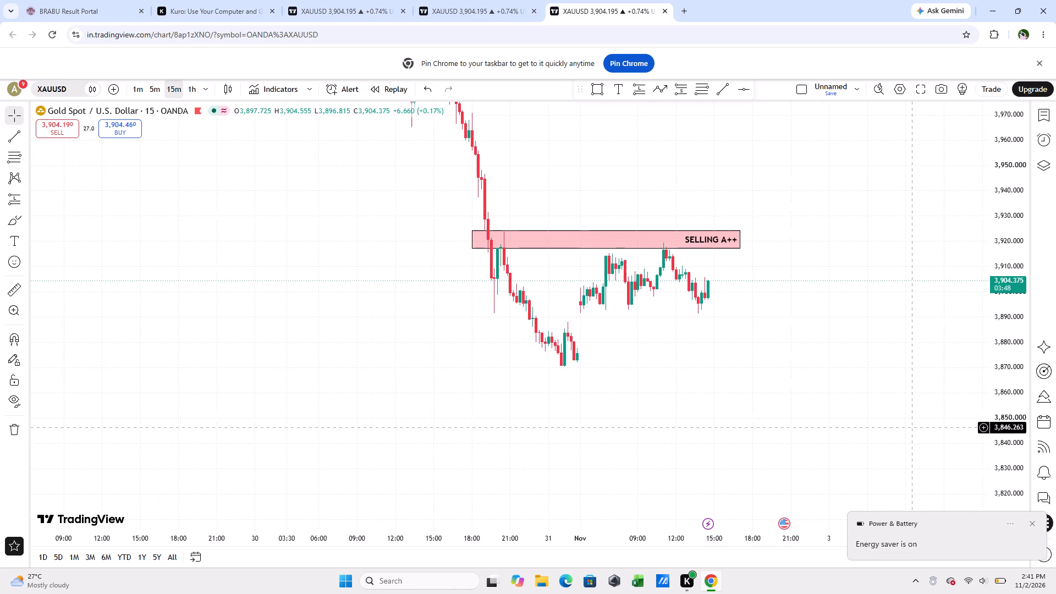
left_click_drag(911, 427, 910, 426)
scroll(1009, 376, "up", 8)
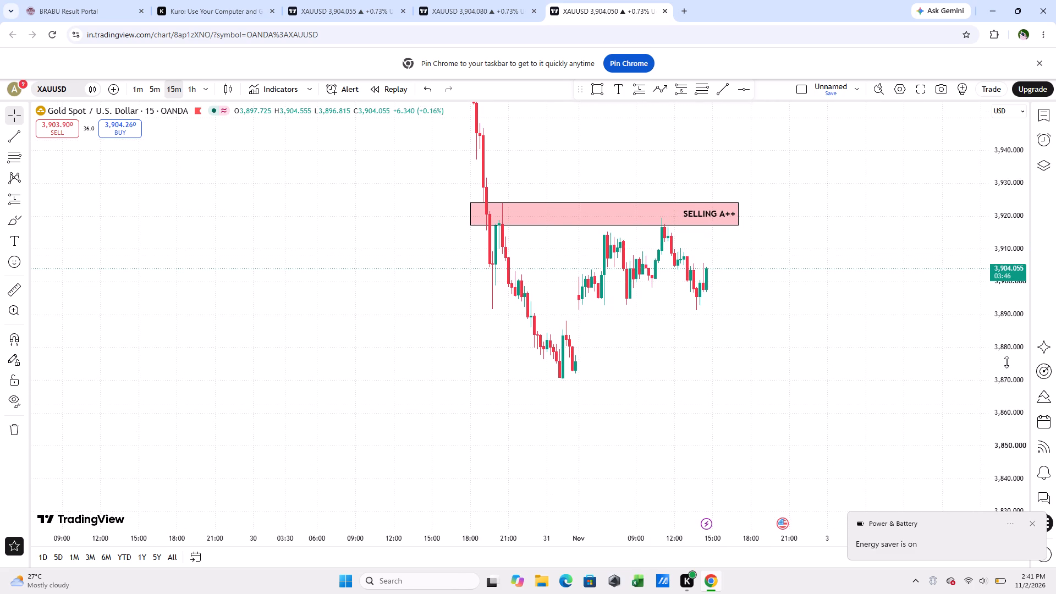
scroll(964, 332, "up", 3)
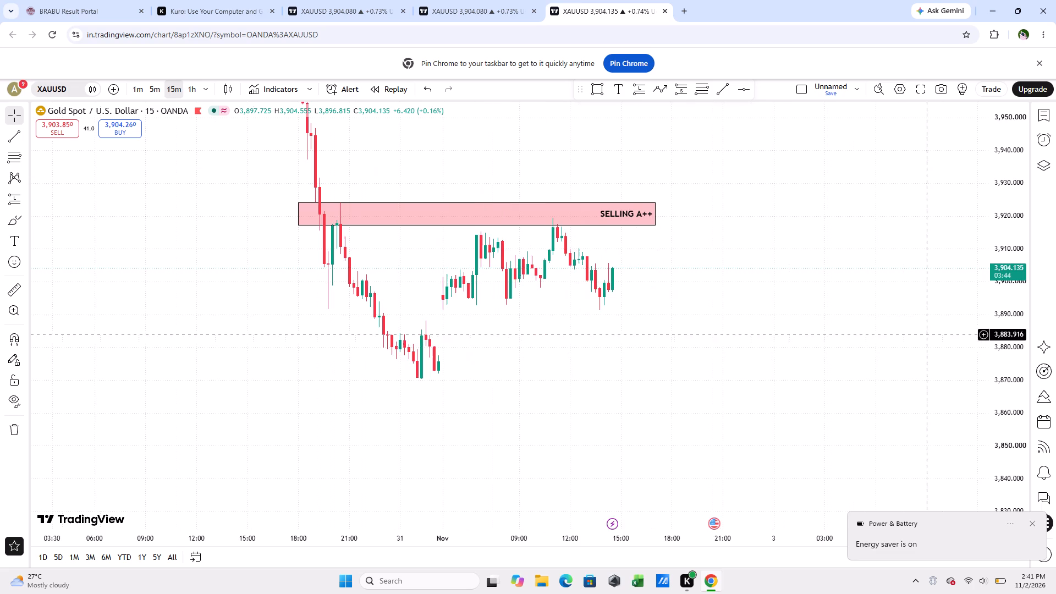
scroll(763, 342, "down", 1)
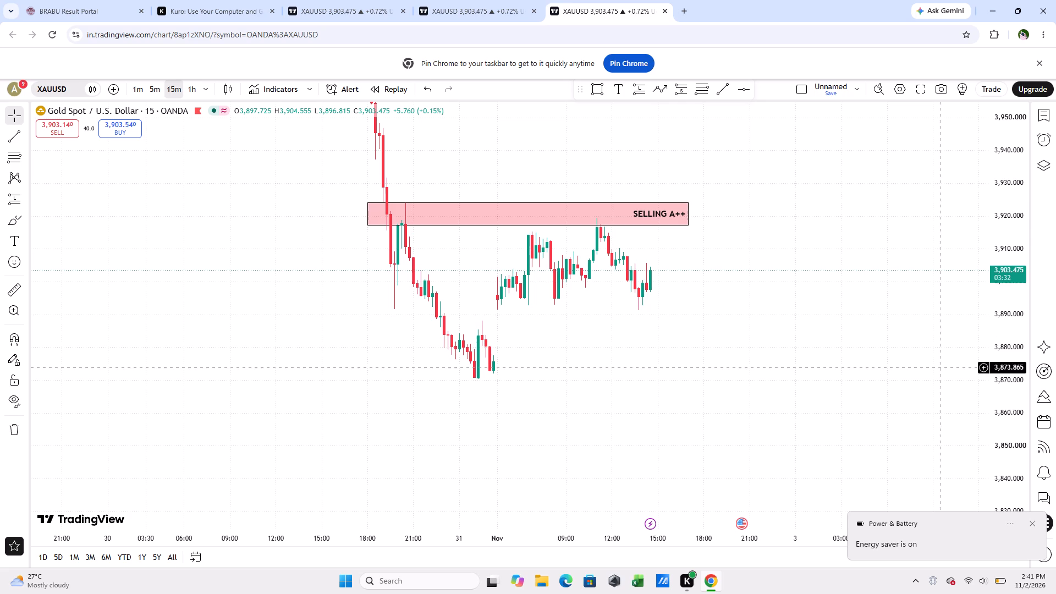
left_click_drag(831, 375, 800, 381)
scroll(986, 344, "up", 4)
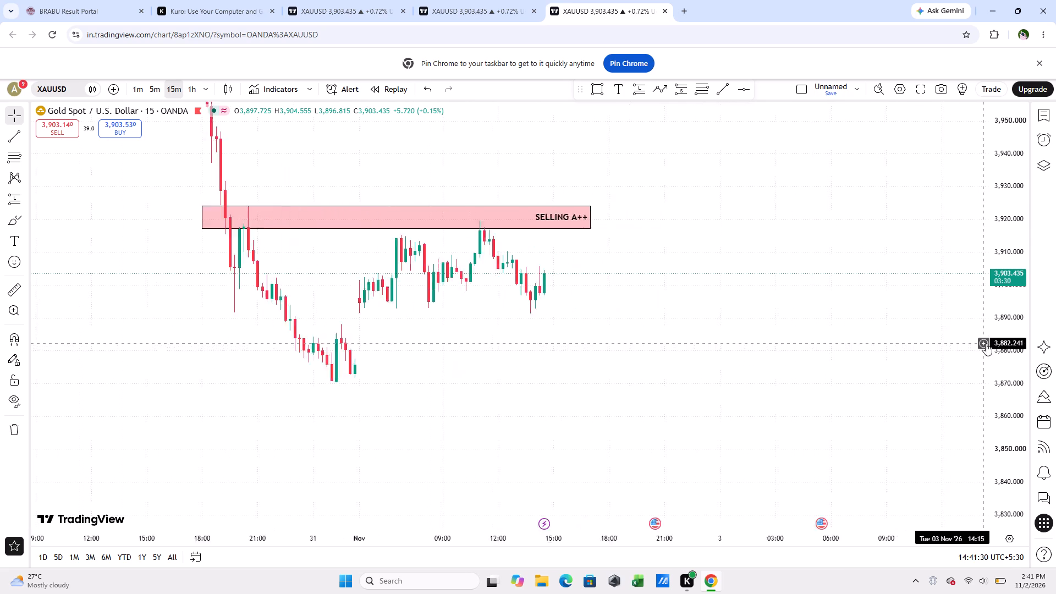
scroll(651, 318, "down", 4)
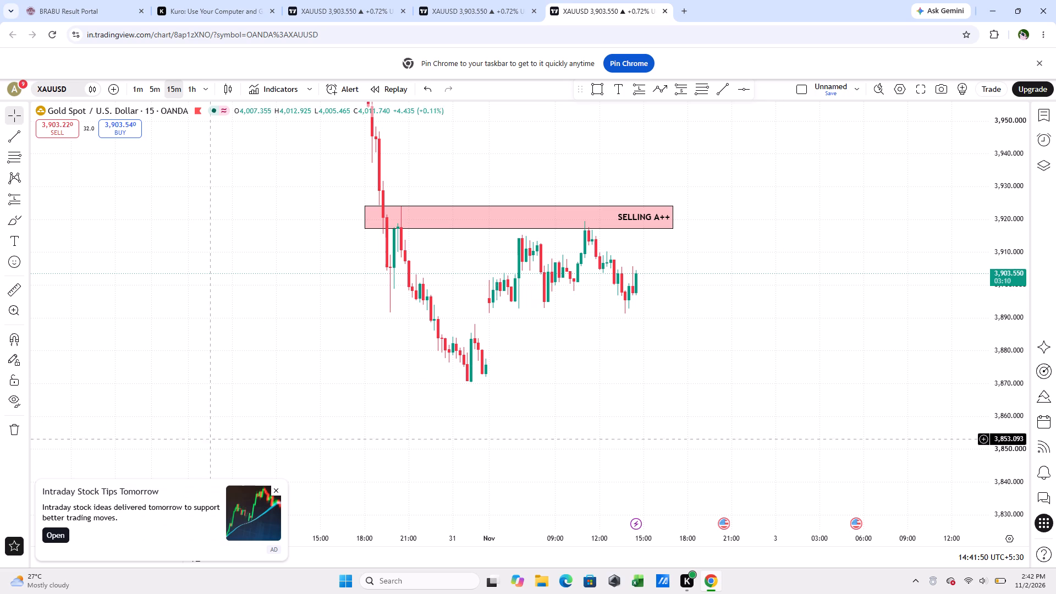
Close the Intraday Stock Tips advertisement covering the chart.
left_click(277, 492)
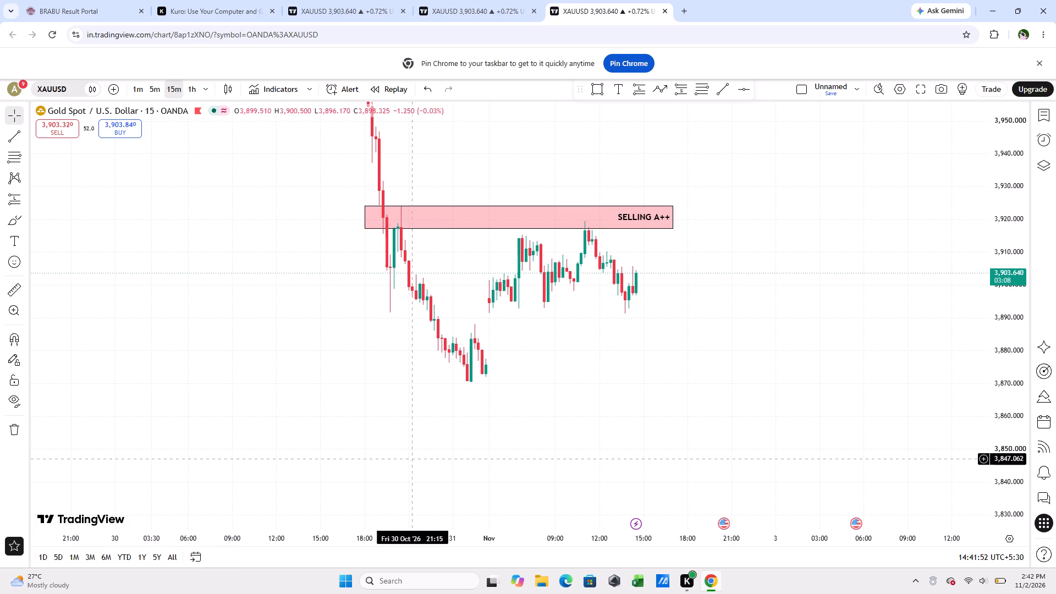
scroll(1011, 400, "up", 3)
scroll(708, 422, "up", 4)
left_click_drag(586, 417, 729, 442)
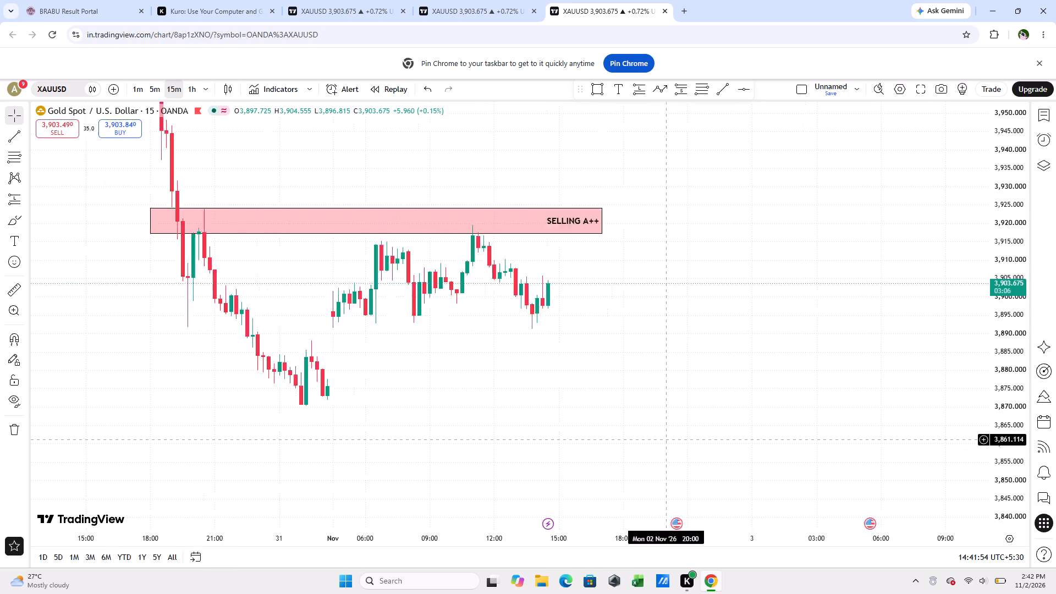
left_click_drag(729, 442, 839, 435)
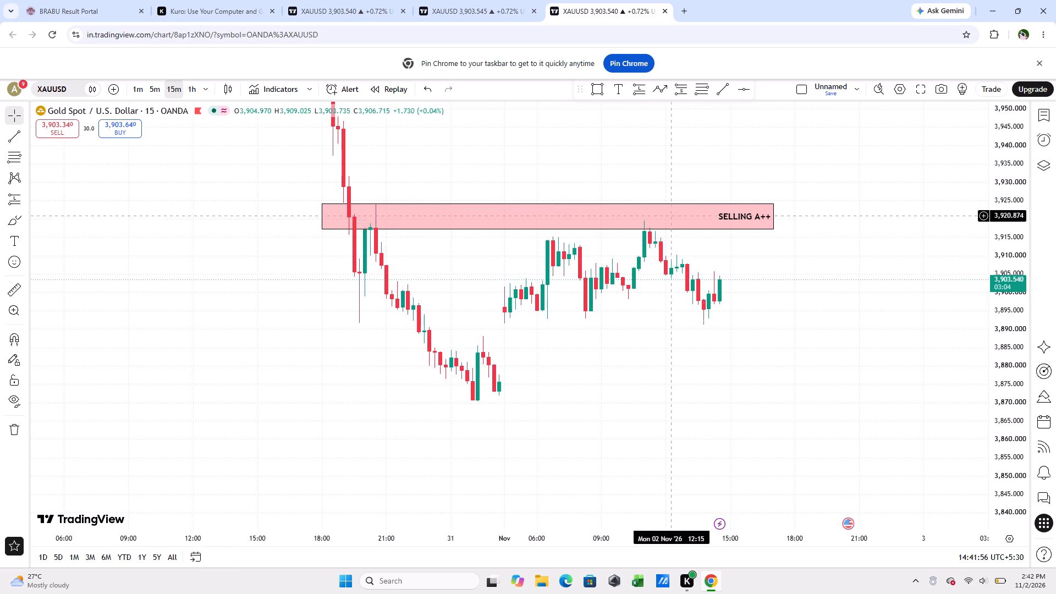
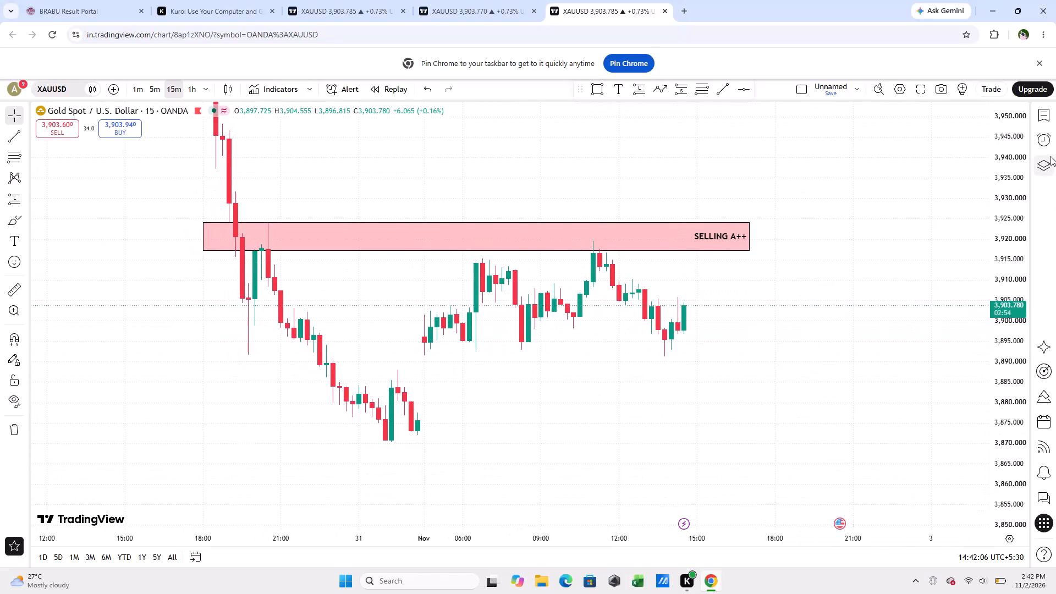
Show the Red list watchlist, examine the XAUUSD 15-minute candles around the SELLING A++ zone, and hide the watchlist again.
left_click(1048, 122)
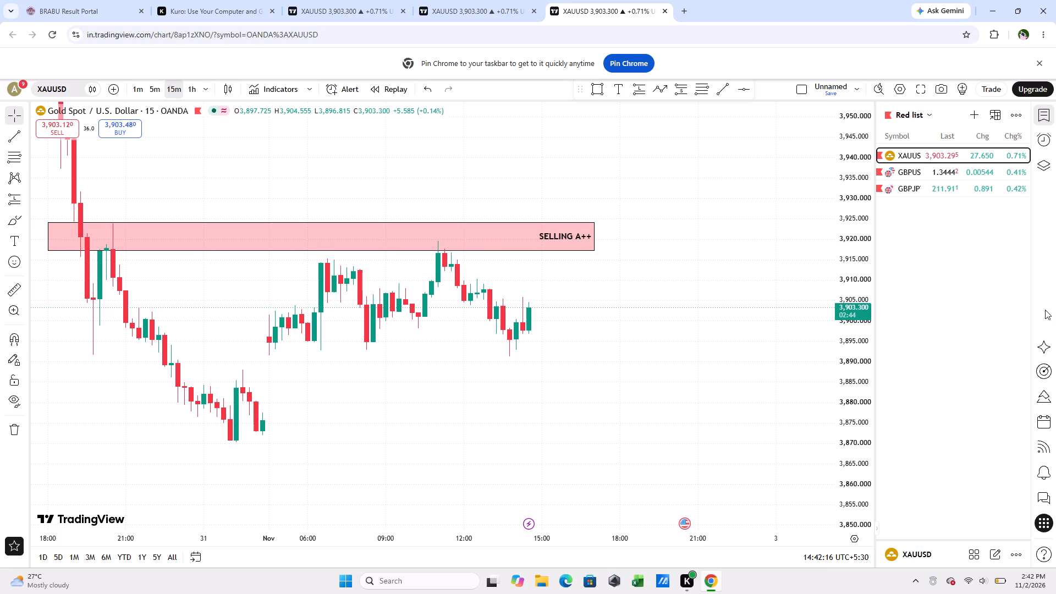
scroll(1046, 309, "up", 7)
scroll(857, 348, "up", 8)
scroll(622, 355, "down", 2)
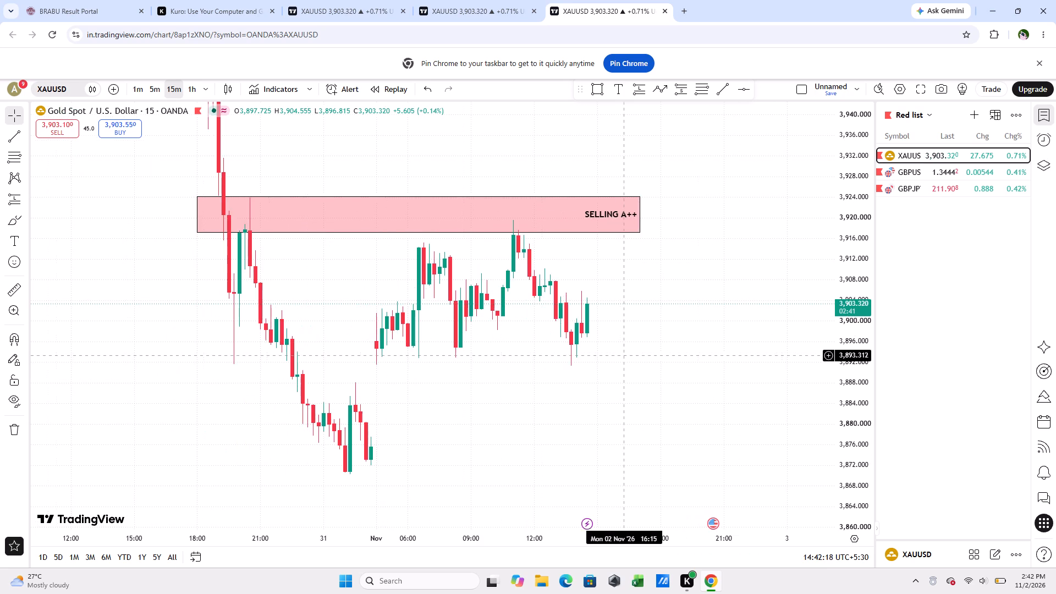
left_click_drag(656, 382, 693, 410)
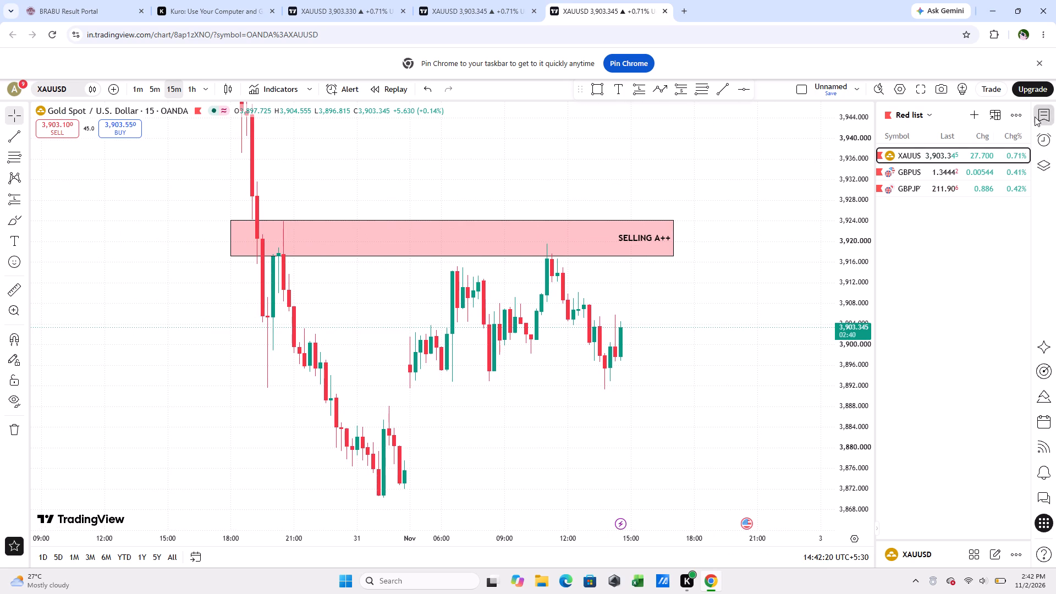
left_click(1035, 117)
scroll(914, 198, "up", 3)
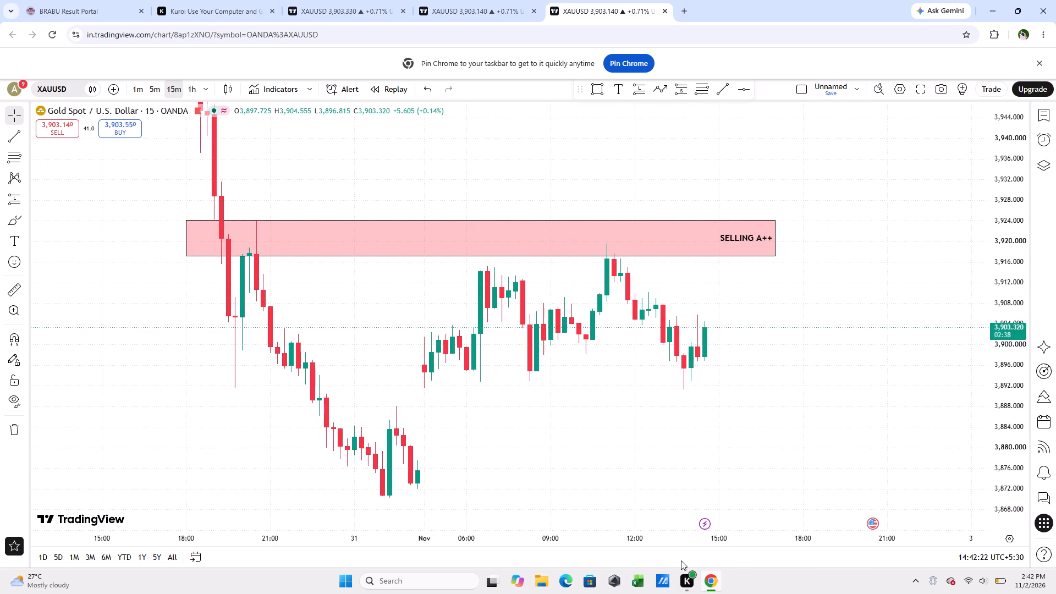
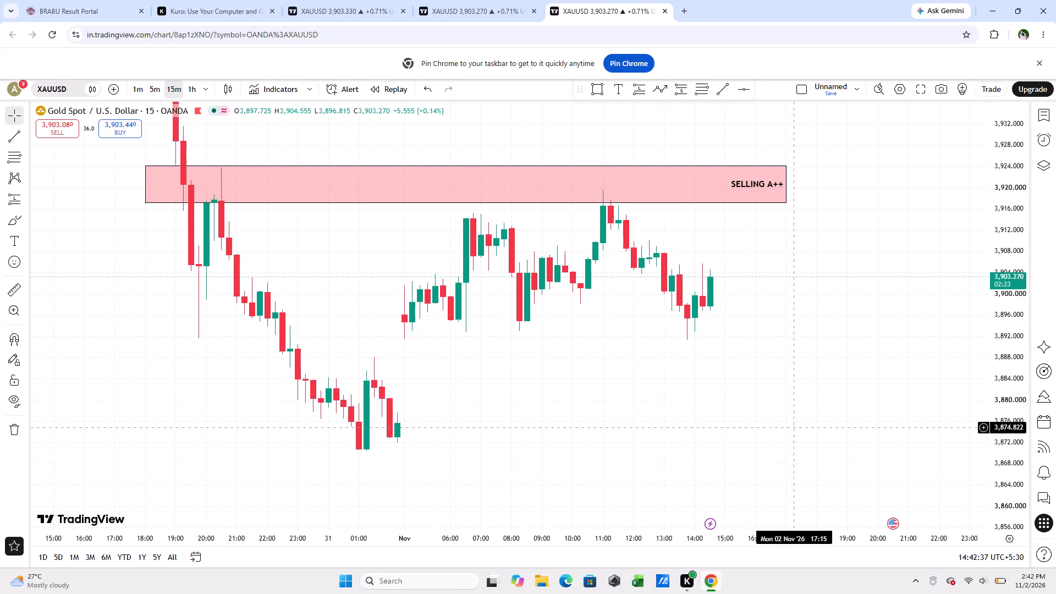
Examine the XAUUSD 15-minute candles beneath the SELLING A++ zone up to the current price.
scroll(793, 474, "up", 4)
left_click_drag(685, 401, 789, 388)
scroll(789, 384, "down", 3)
left_click_drag(639, 405, 656, 419)
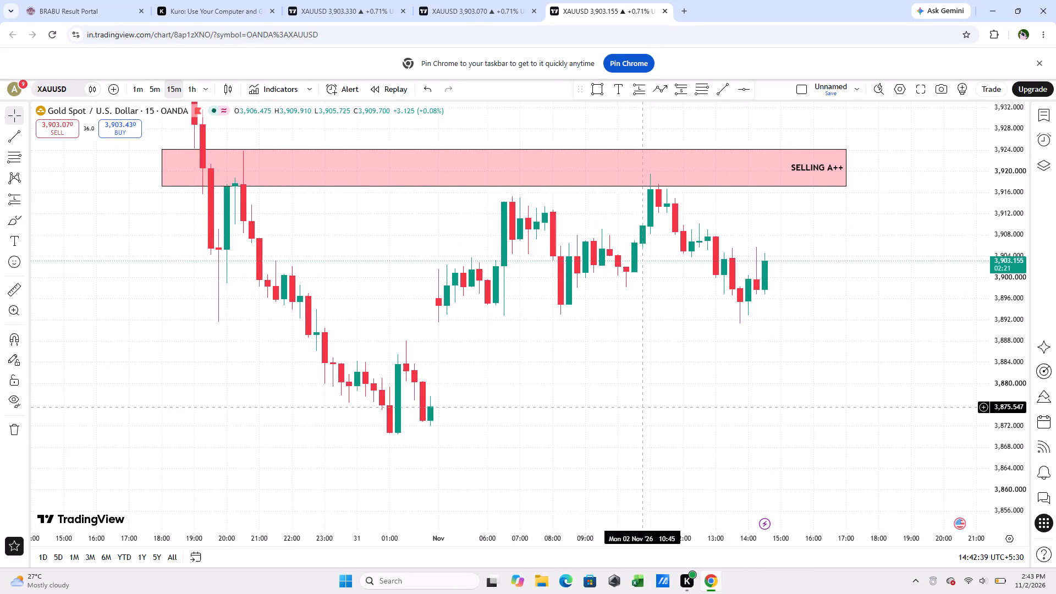
left_click_drag(656, 419, 658, 419)
left_click(739, 404)
scroll(512, 241, "down", 2)
left_click_drag(782, 324, 766, 326)
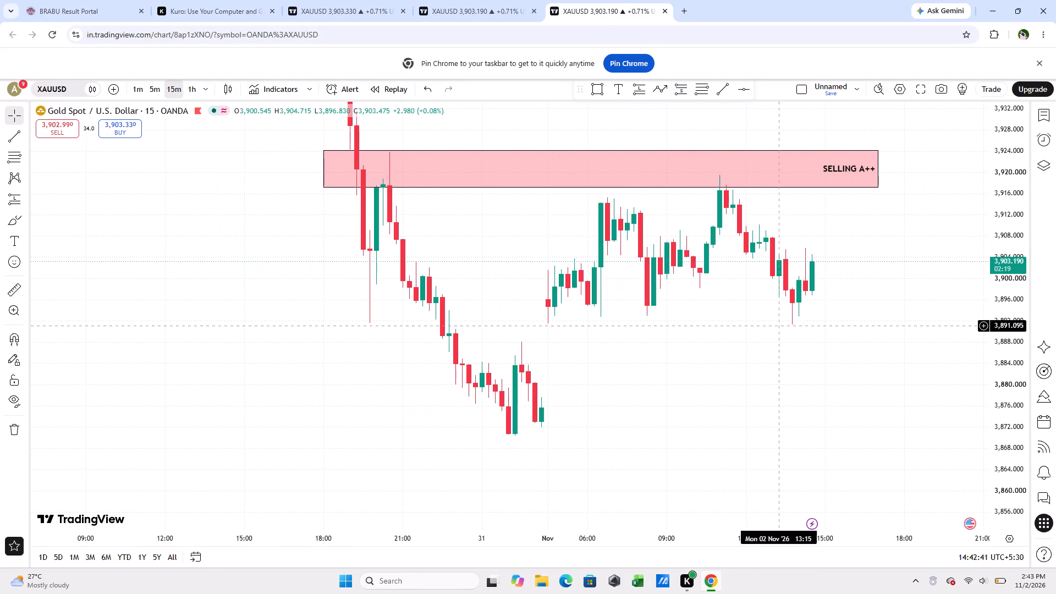
left_click_drag(766, 326, 657, 311)
Switch the chart to GBPJPY from the Red list watchlist, examine its 15-minute candles and zone, and hide the watchlist.
left_click(1046, 116)
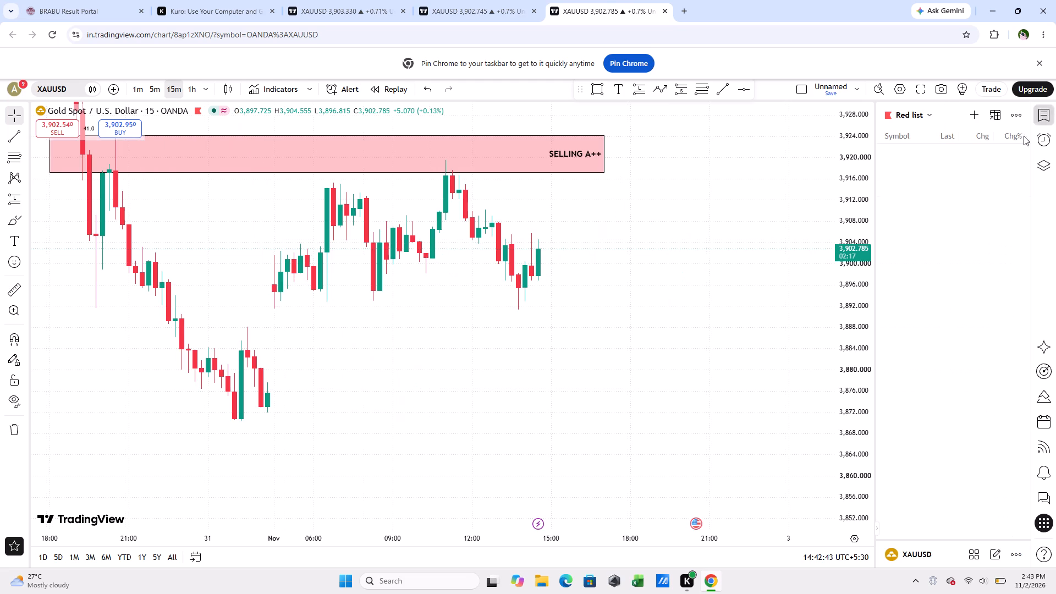
left_click(946, 194)
scroll(663, 291, "down", 4)
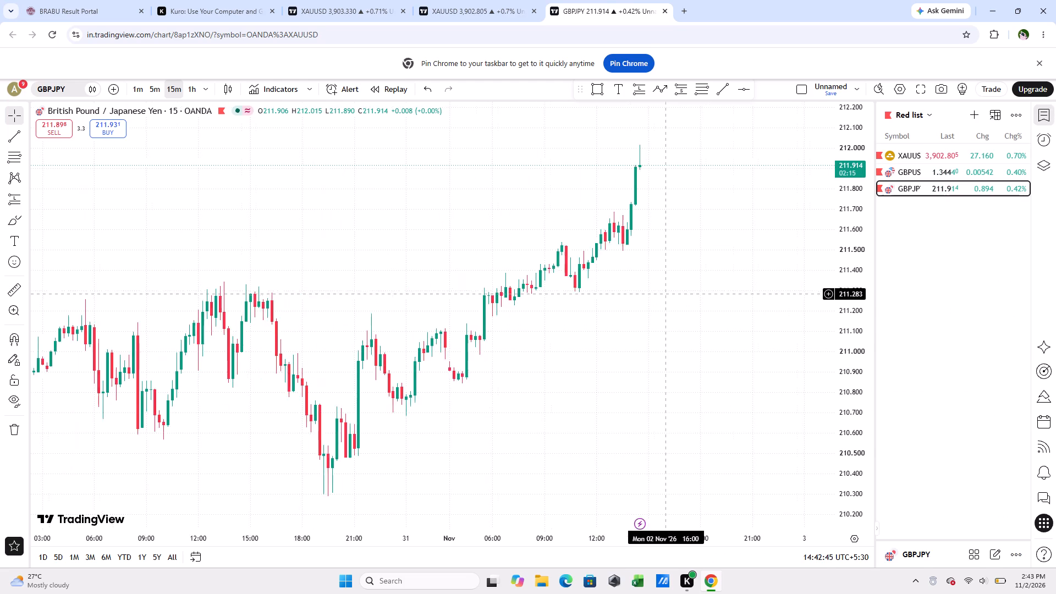
scroll(668, 294, "down", 3)
left_click_drag(733, 348, 746, 373)
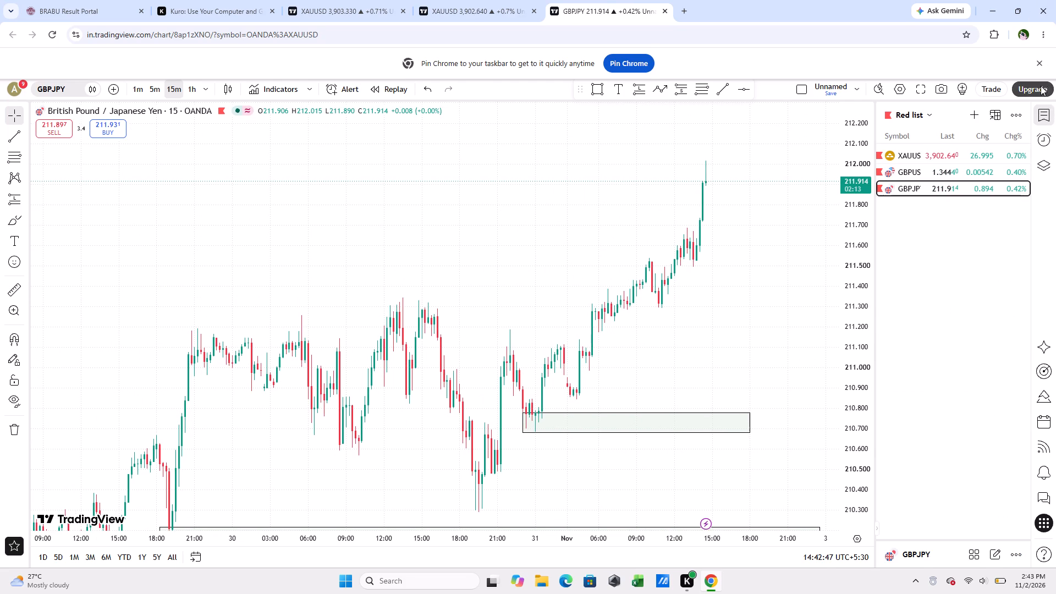
left_click(1049, 108)
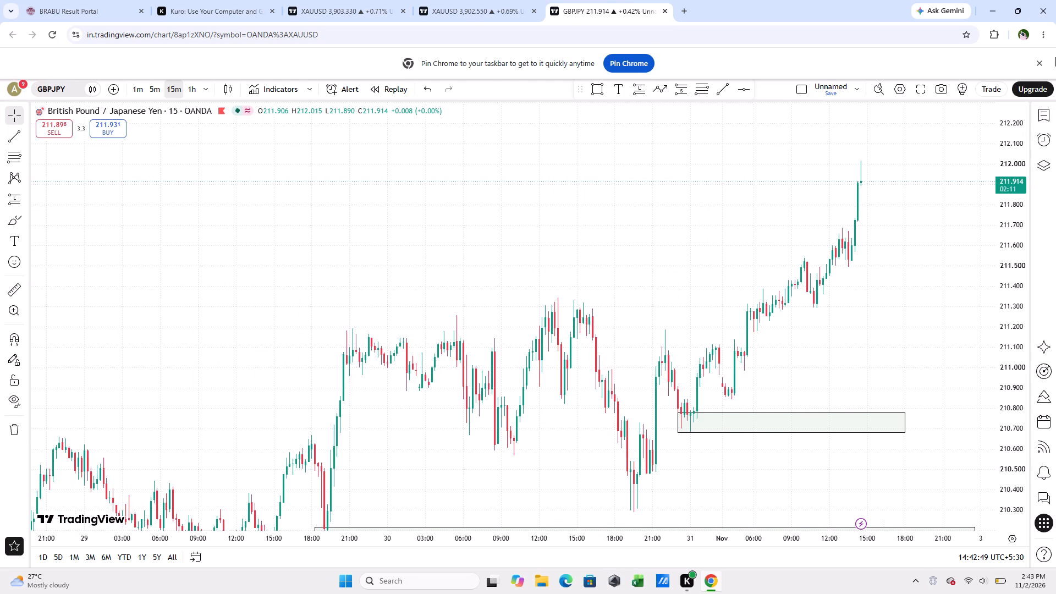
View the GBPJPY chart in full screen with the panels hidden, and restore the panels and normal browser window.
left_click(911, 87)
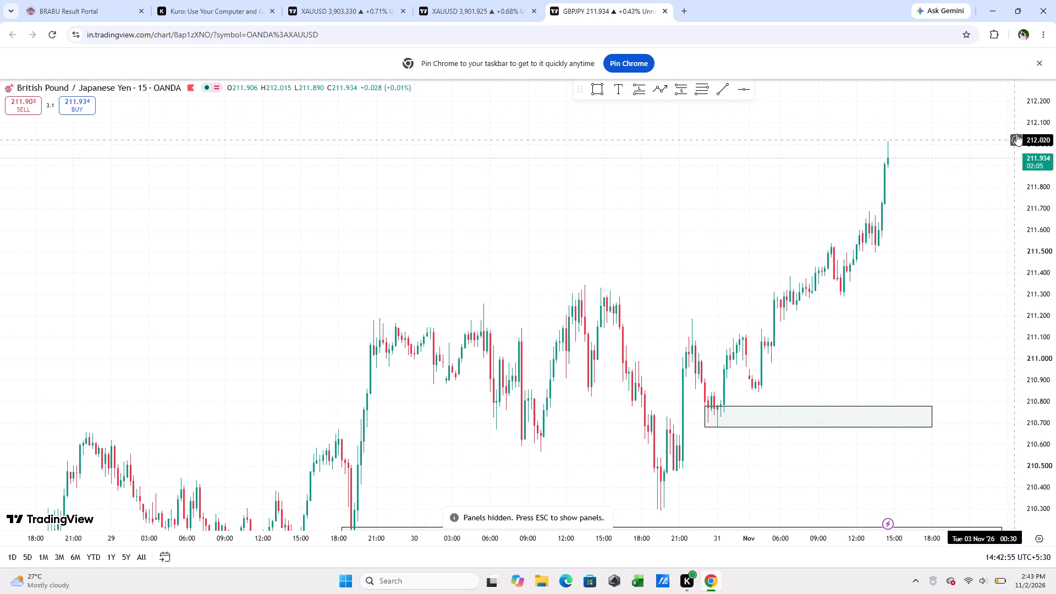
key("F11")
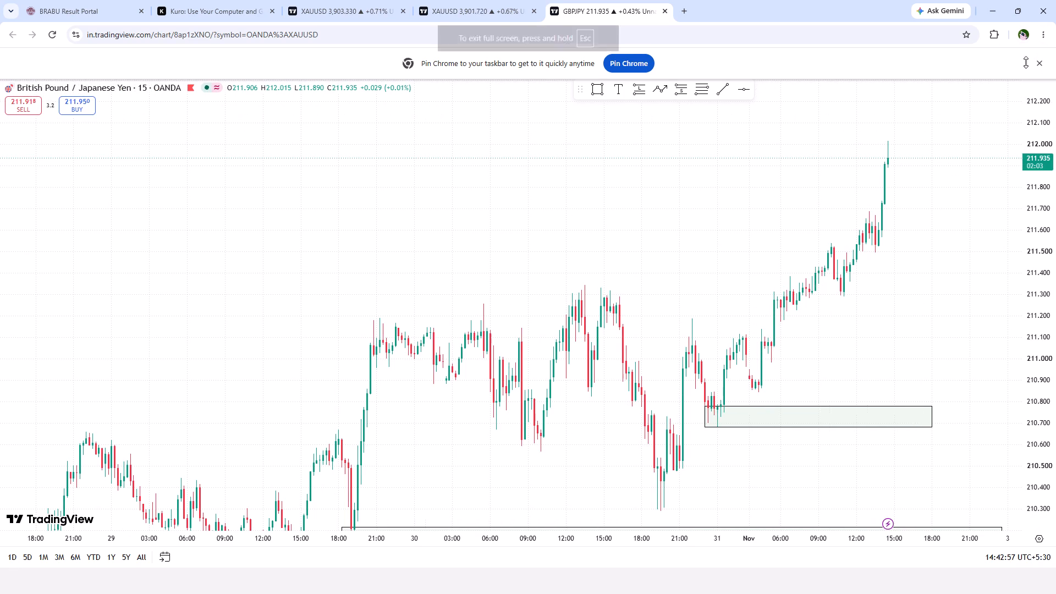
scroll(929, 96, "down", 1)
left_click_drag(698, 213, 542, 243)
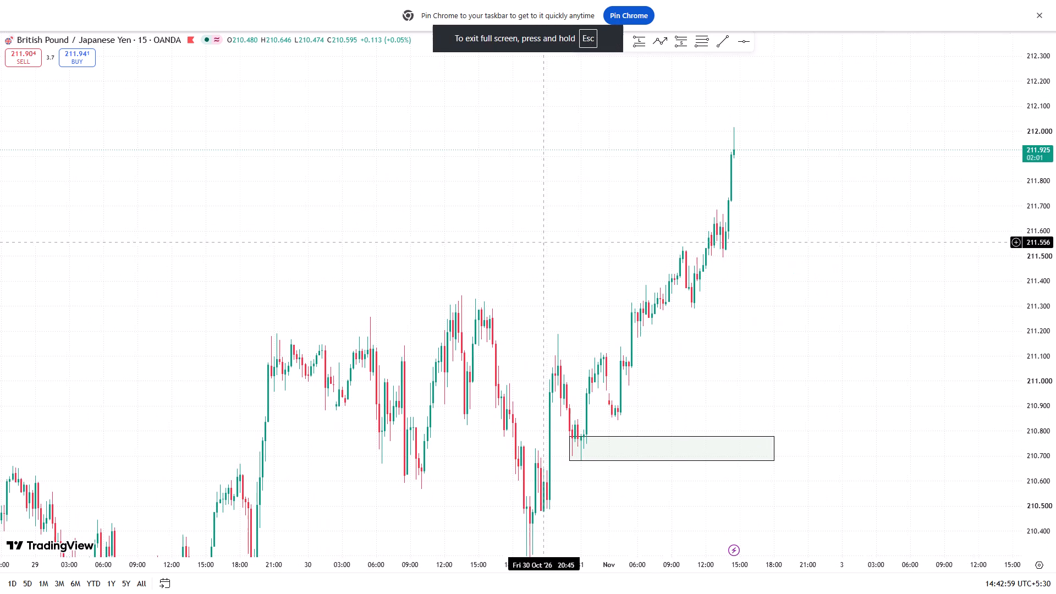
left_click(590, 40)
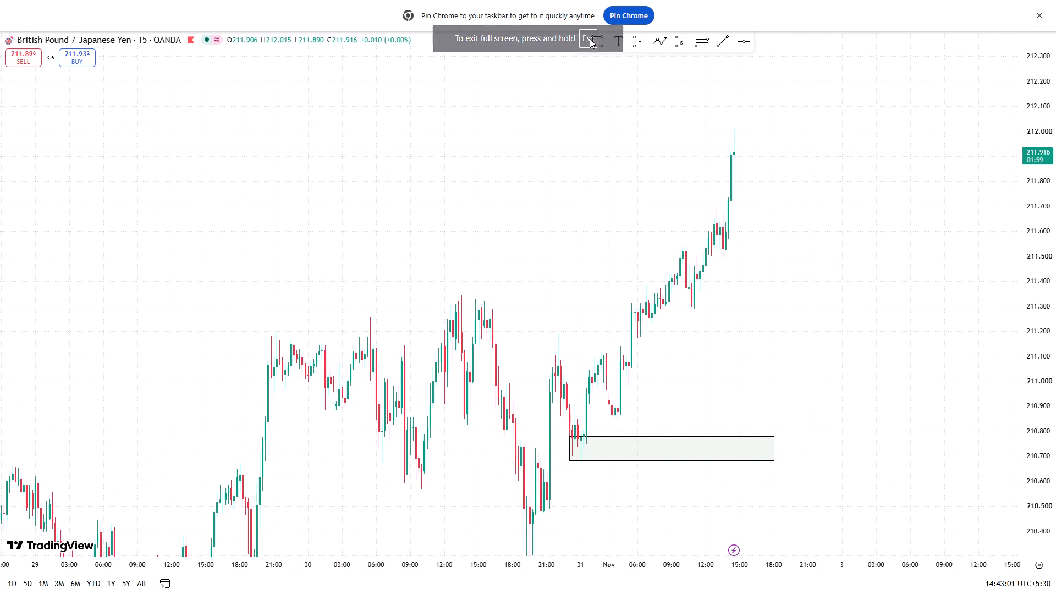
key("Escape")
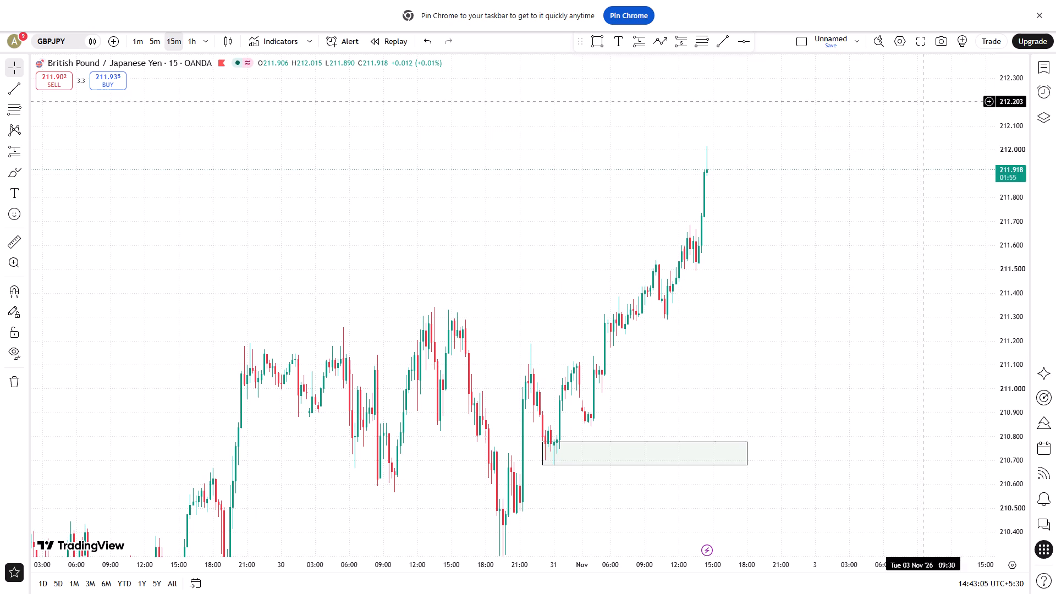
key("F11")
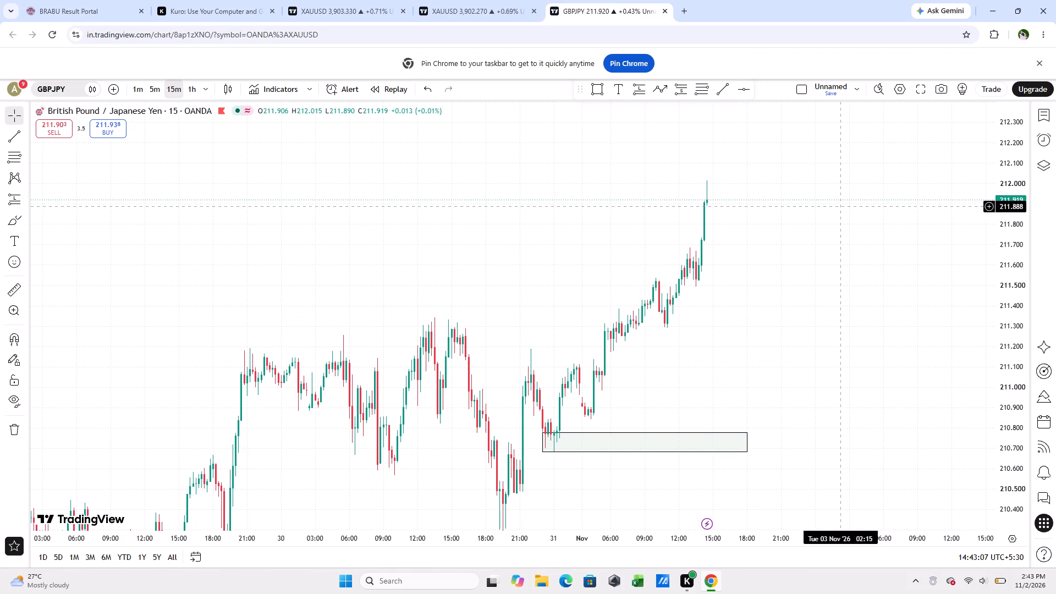
Switch to XAUUSD from the Red list watchlist and examine its selling zones in full screen and in the normal window.
key("F11")
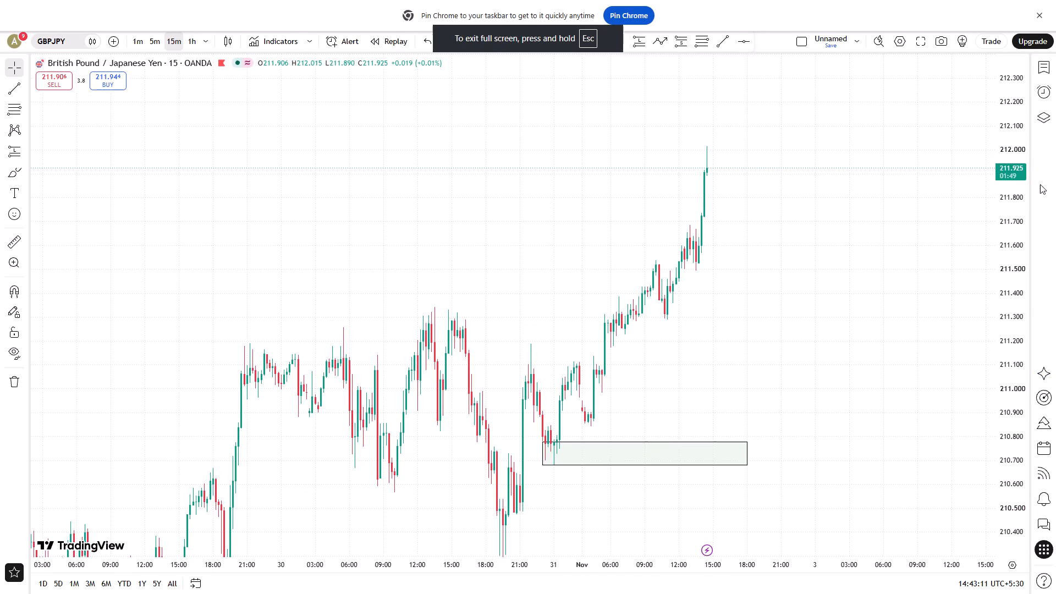
left_click(1042, 74)
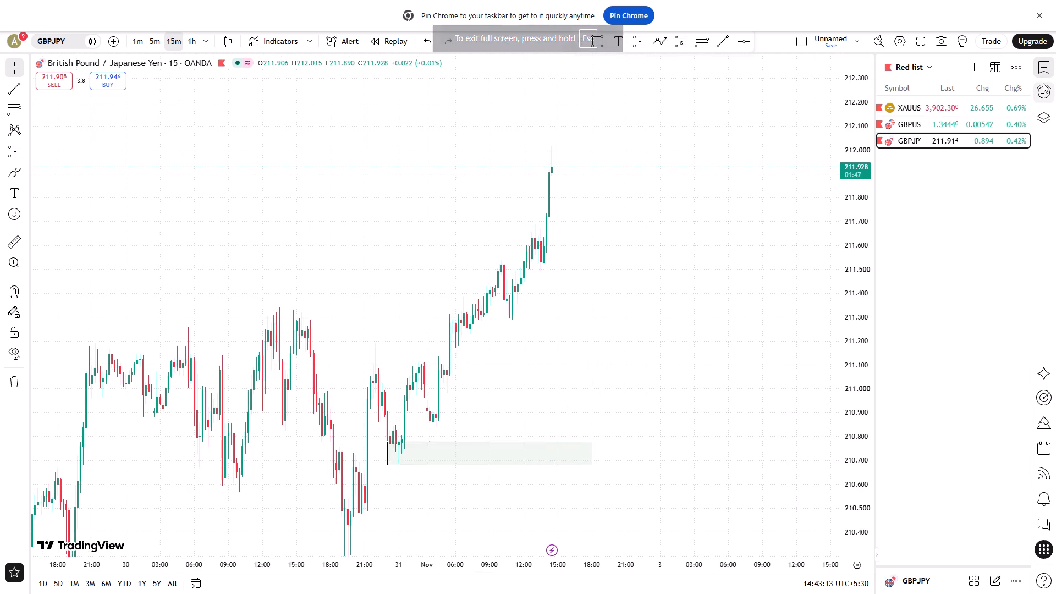
left_click(982, 107)
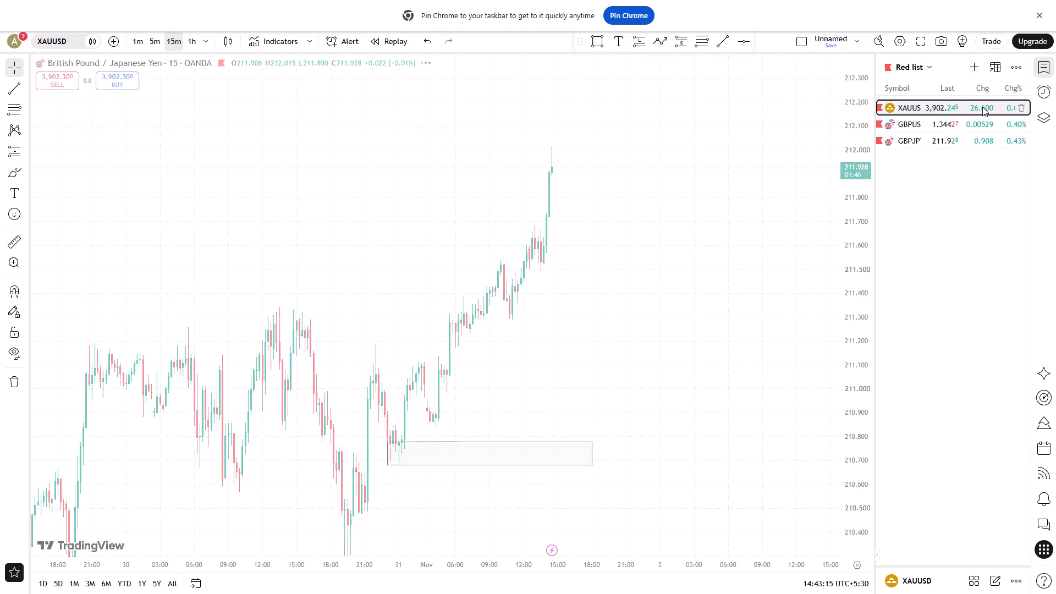
scroll(819, 173, "down", 1)
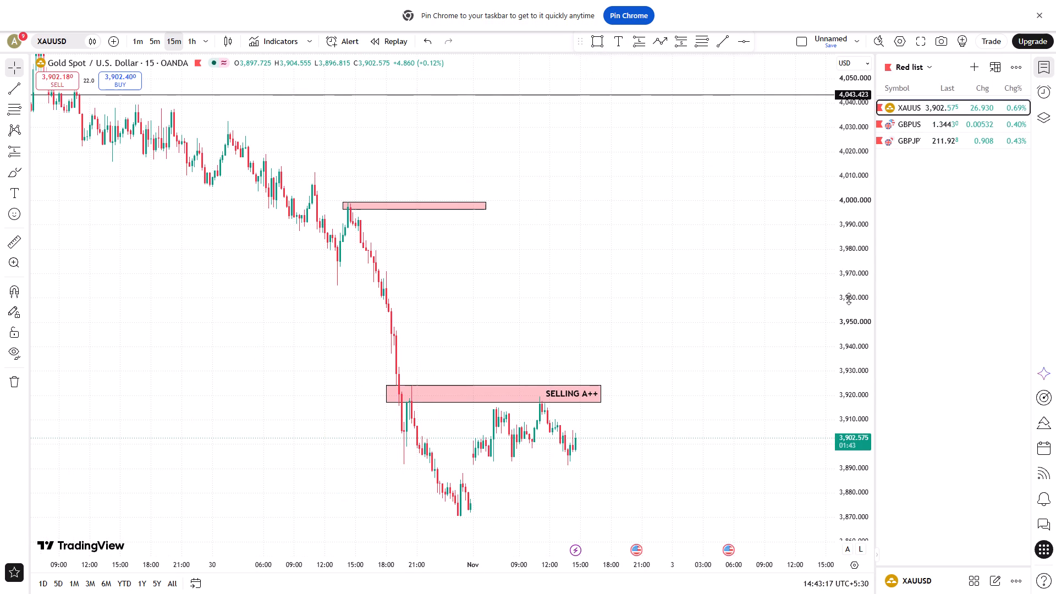
scroll(849, 298, "up", 11)
scroll(741, 396, "up", 3)
left_click_drag(691, 416, 761, 345)
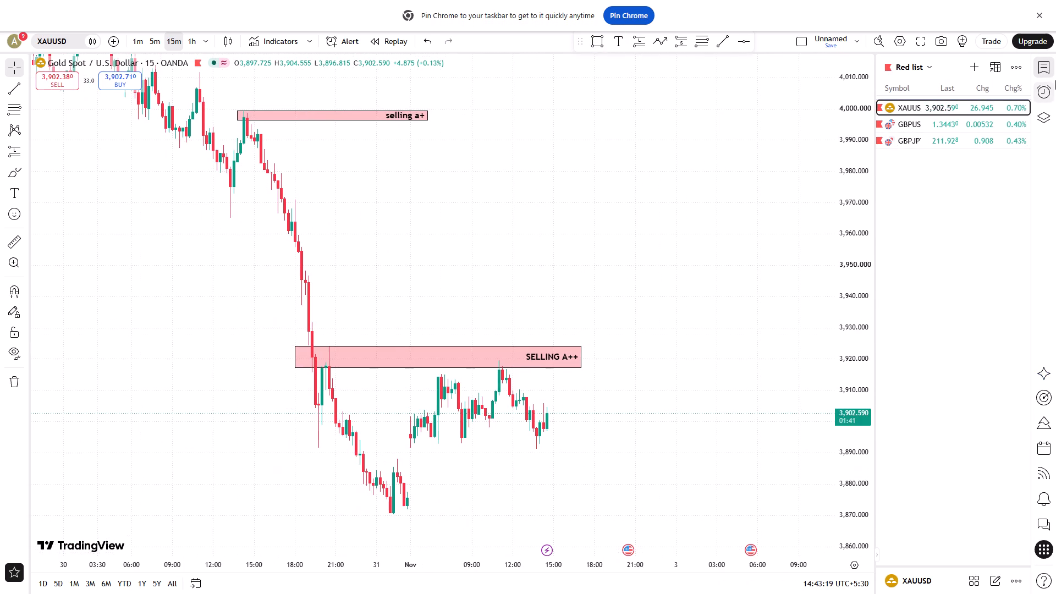
key("F11")
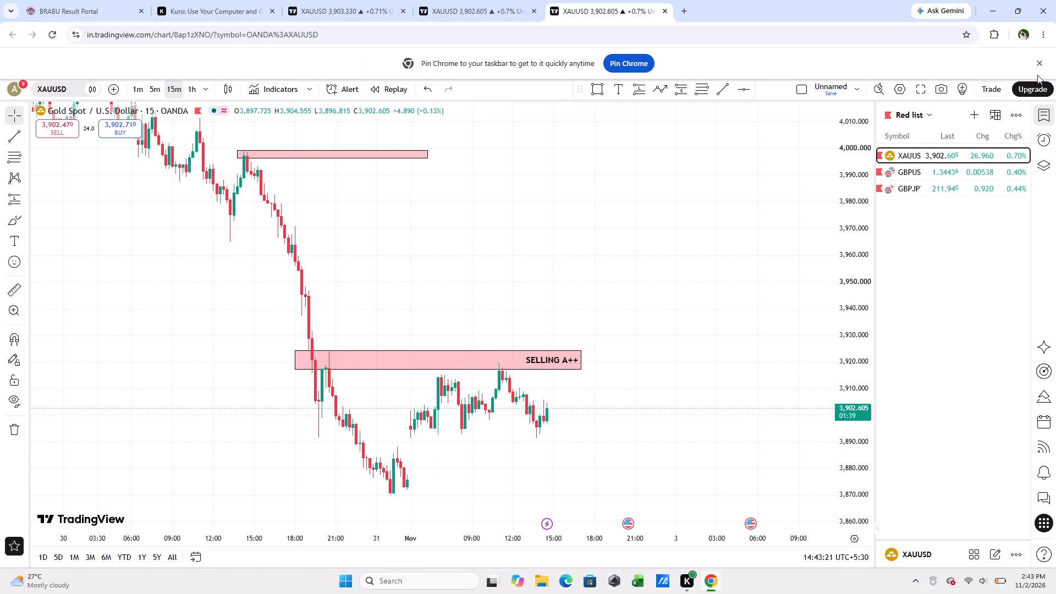
scroll(604, 300, "up", 2)
left_click_drag(540, 325, 641, 265)
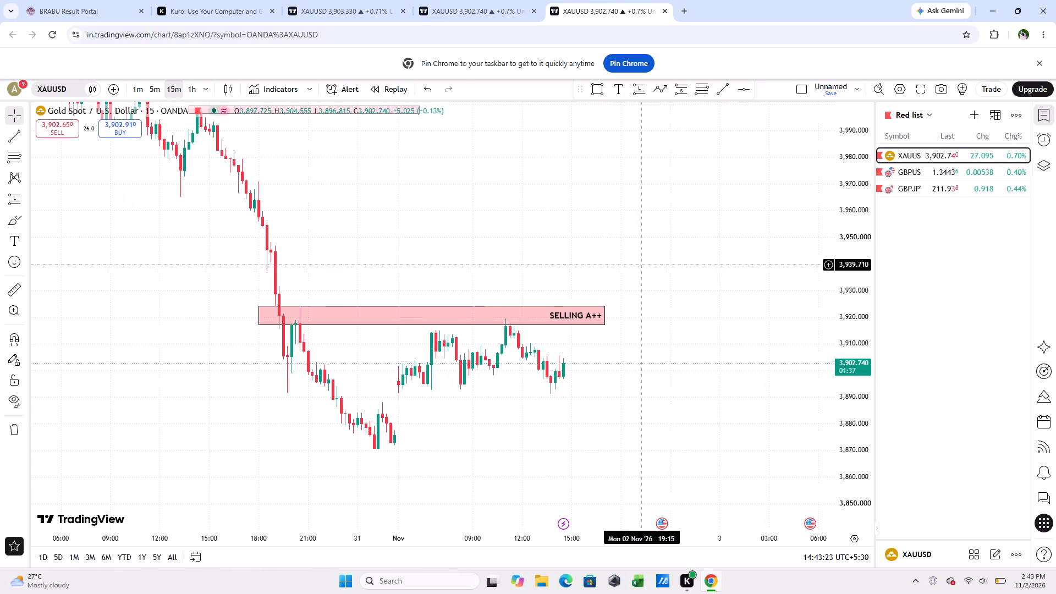
scroll(860, 356, "up", 2)
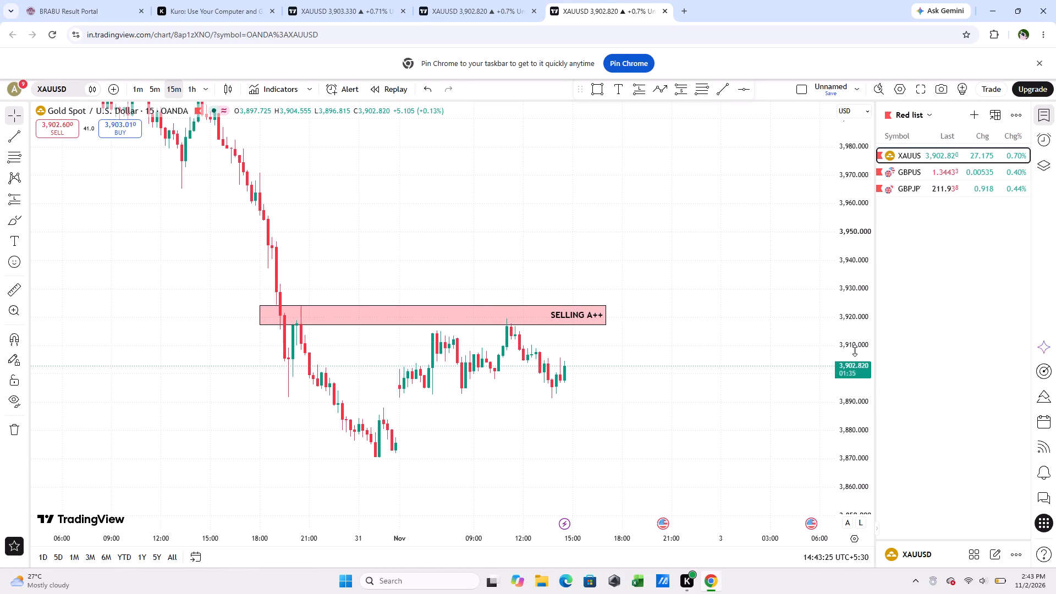
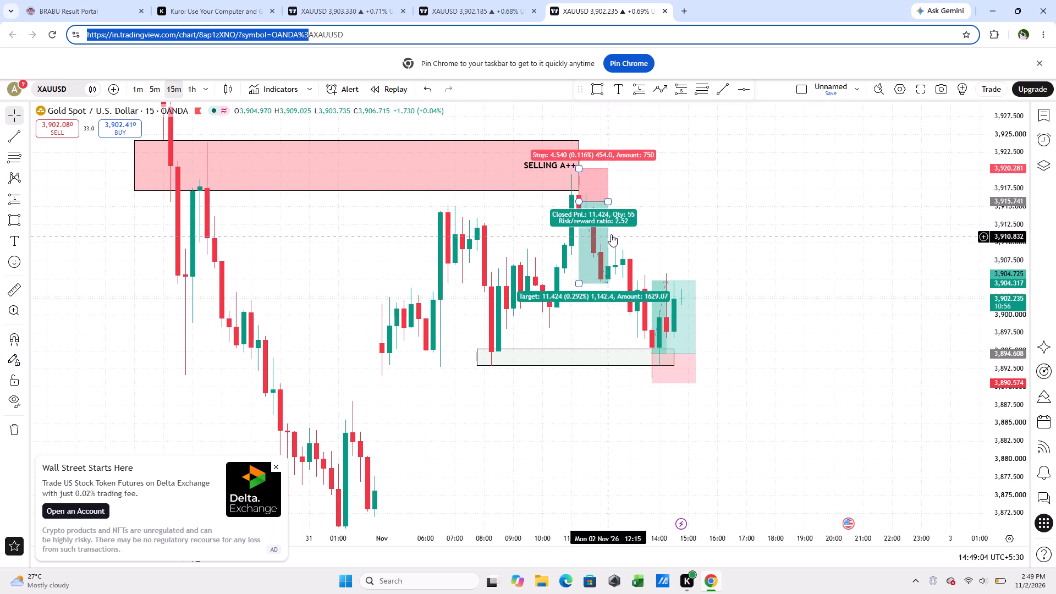
Deselect the short position drawing and dismiss the Delta Exchange advertisement covering the XAUUSD chart.
left_click(772, 233)
left_click(281, 465)
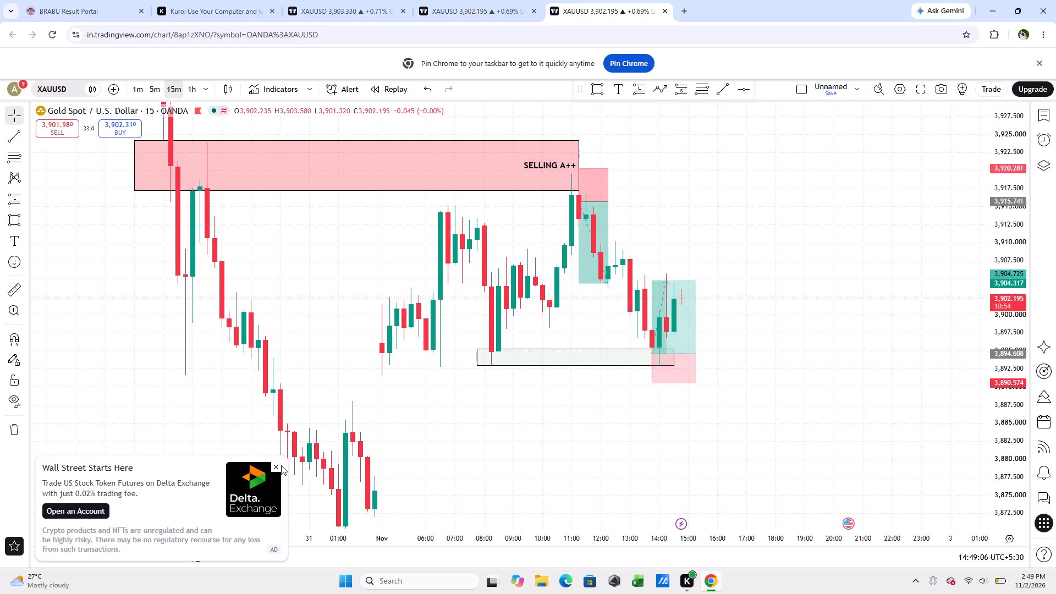
left_click(277, 468)
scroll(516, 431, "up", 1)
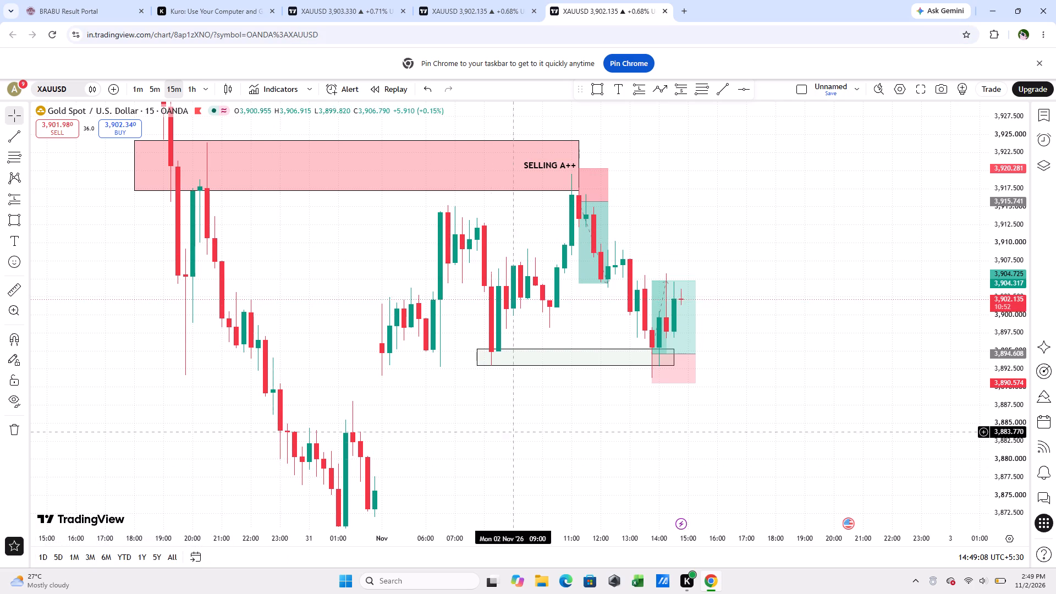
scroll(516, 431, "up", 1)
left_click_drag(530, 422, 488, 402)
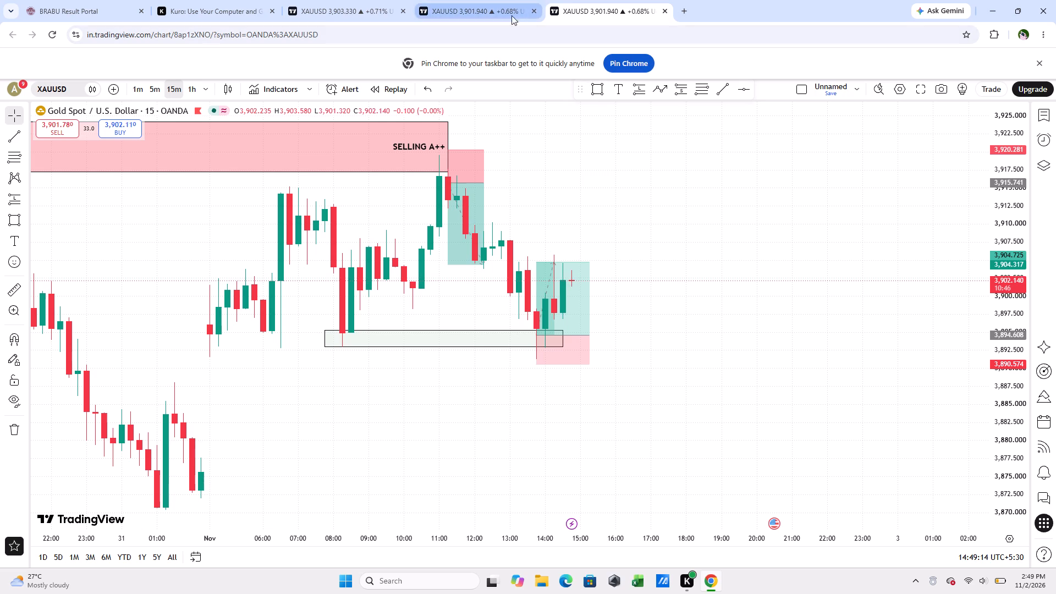
Close the BRABU Result Portal, Kuro and two duplicate XAUUSD browser tabs, keeping only the current chart open.
left_click(144, 11)
left_click(144, 11)
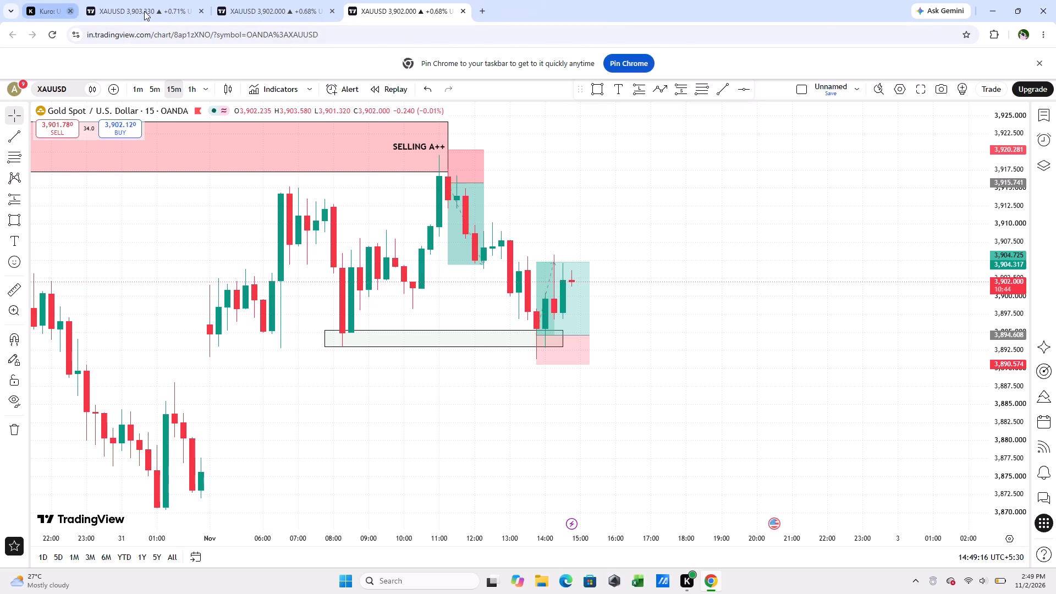
left_click(144, 11)
left_click(144, 11)
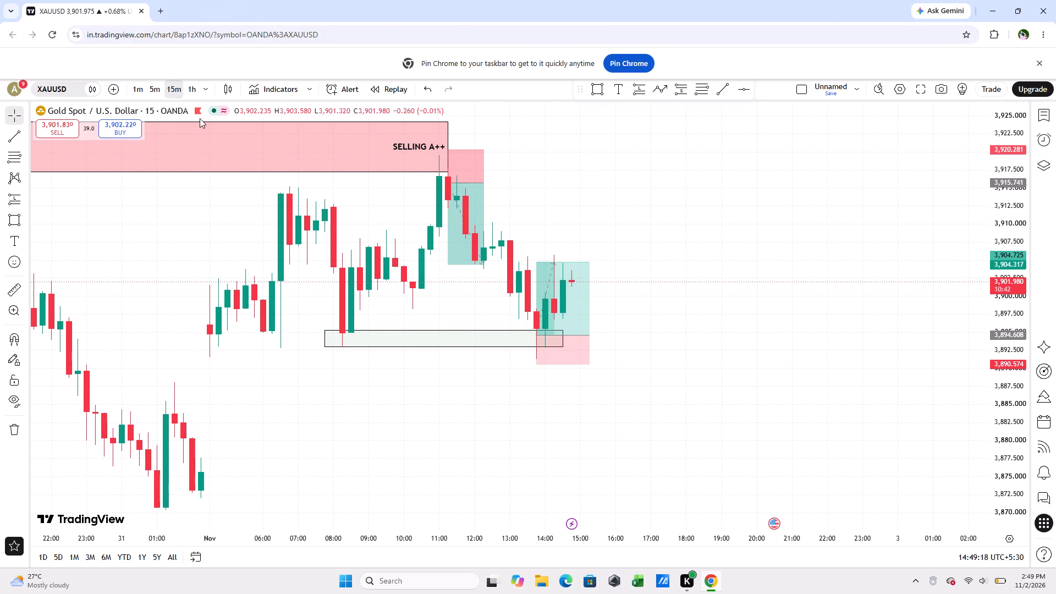
Move the long position one candle earlier and up to an entry of about 3,895.29, target 3,905.41 and stop 3,891.26.
scroll(444, 243, "down", 3)
left_click_drag(705, 323, 697, 322)
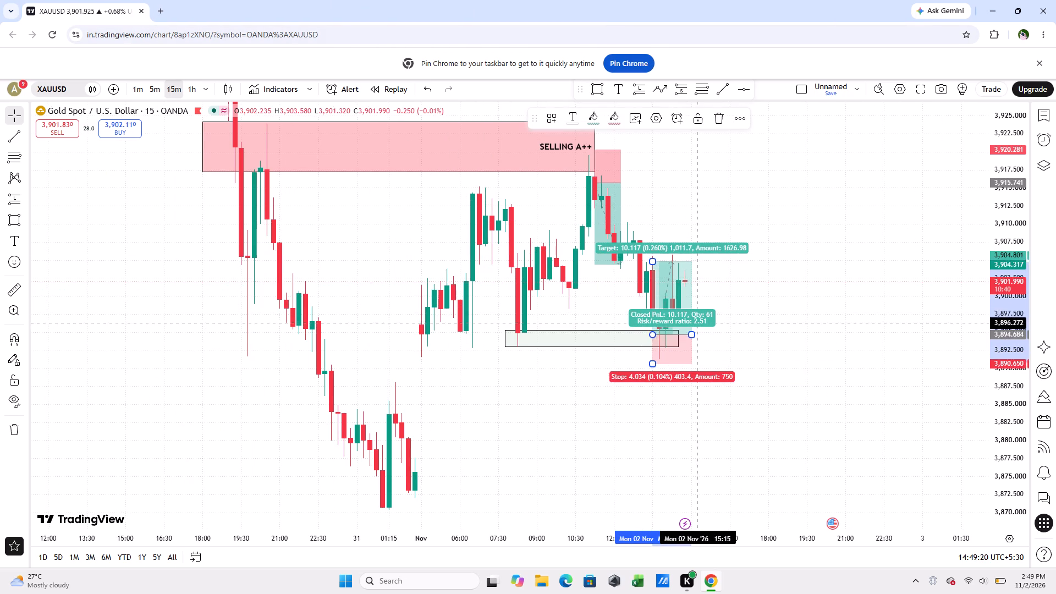
left_click_drag(697, 322, 697, 318)
left_click(846, 349)
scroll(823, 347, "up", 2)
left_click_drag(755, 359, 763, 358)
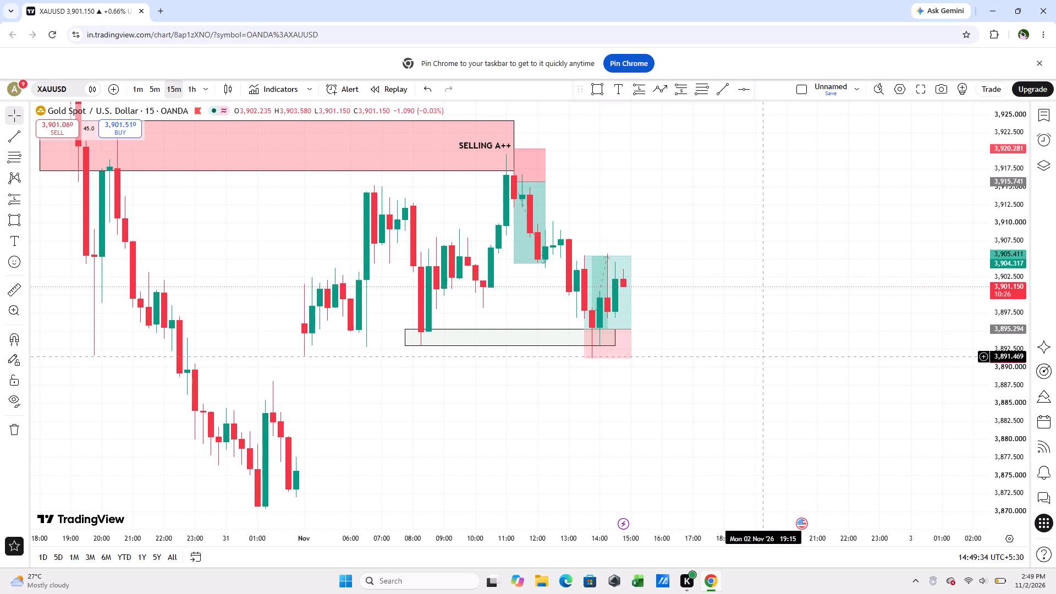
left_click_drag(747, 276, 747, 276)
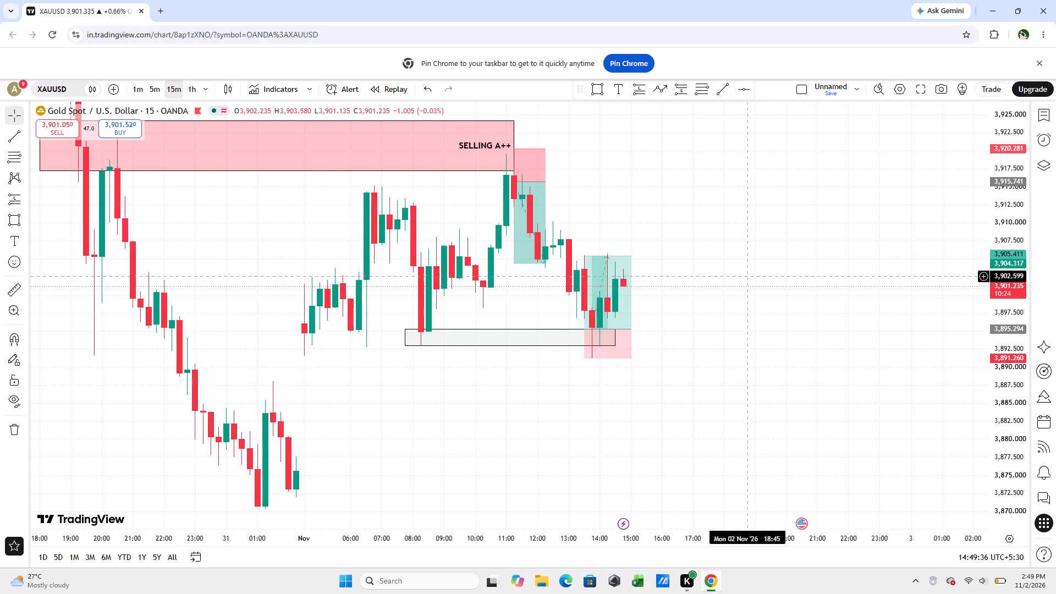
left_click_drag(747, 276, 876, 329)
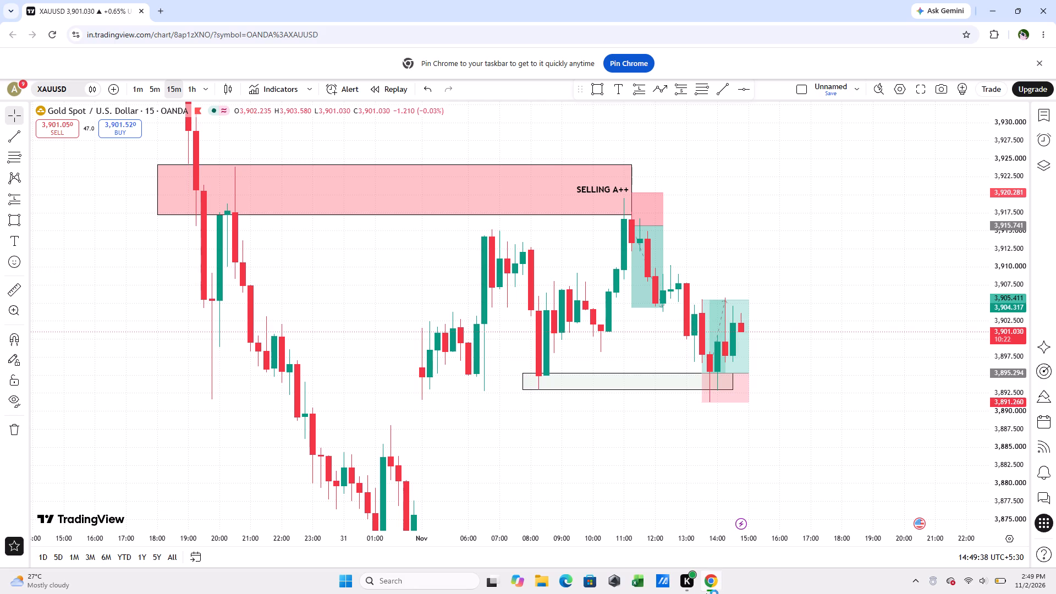
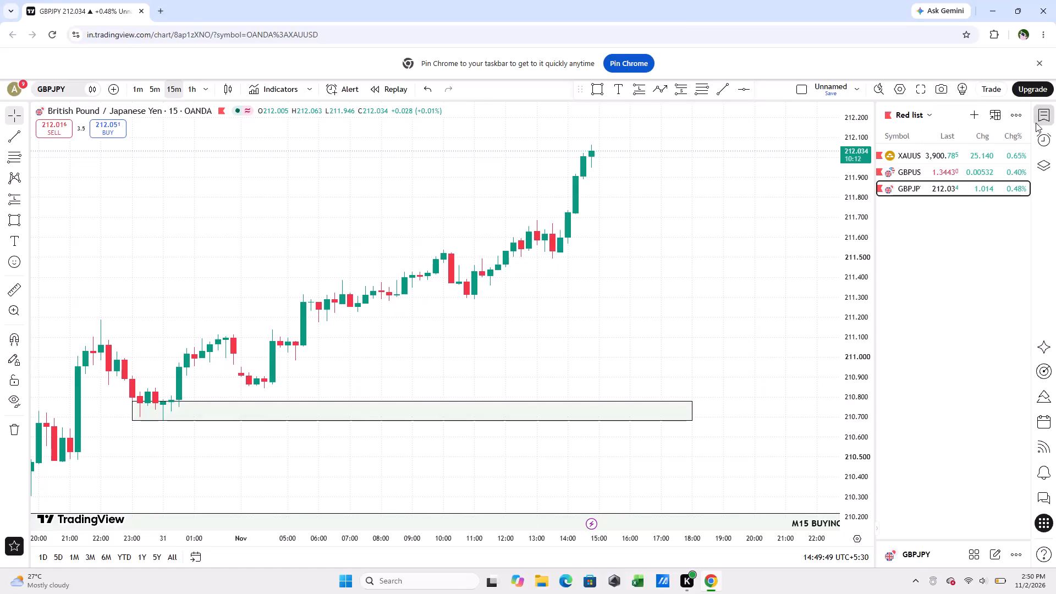
Hide the watchlist and examine the GBPJPY 15-minute price action above the buying zones.
left_click(1036, 122)
scroll(895, 216, "down", 2)
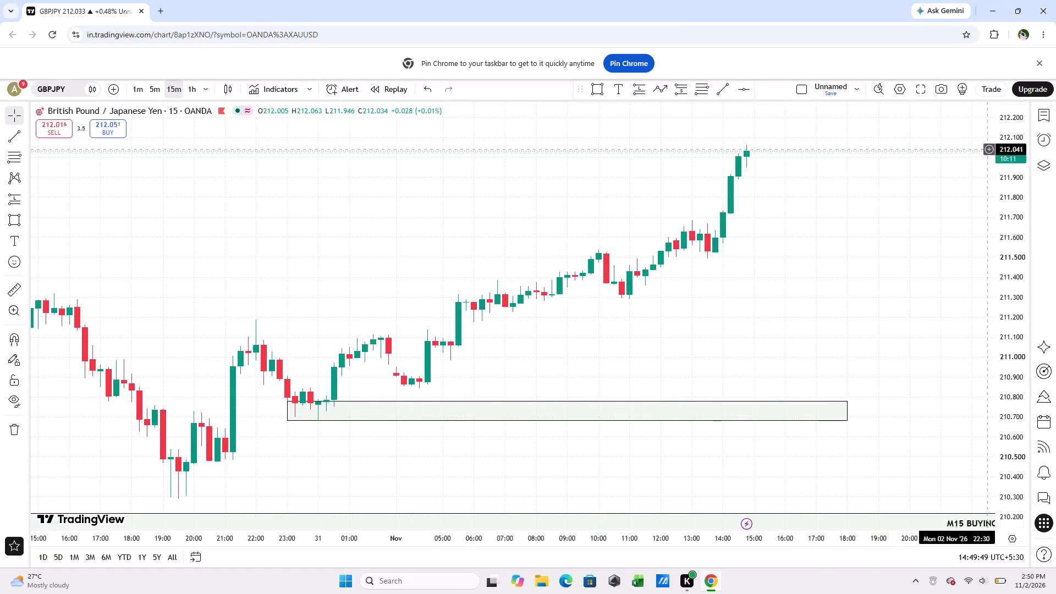
scroll(888, 222, "down", 4)
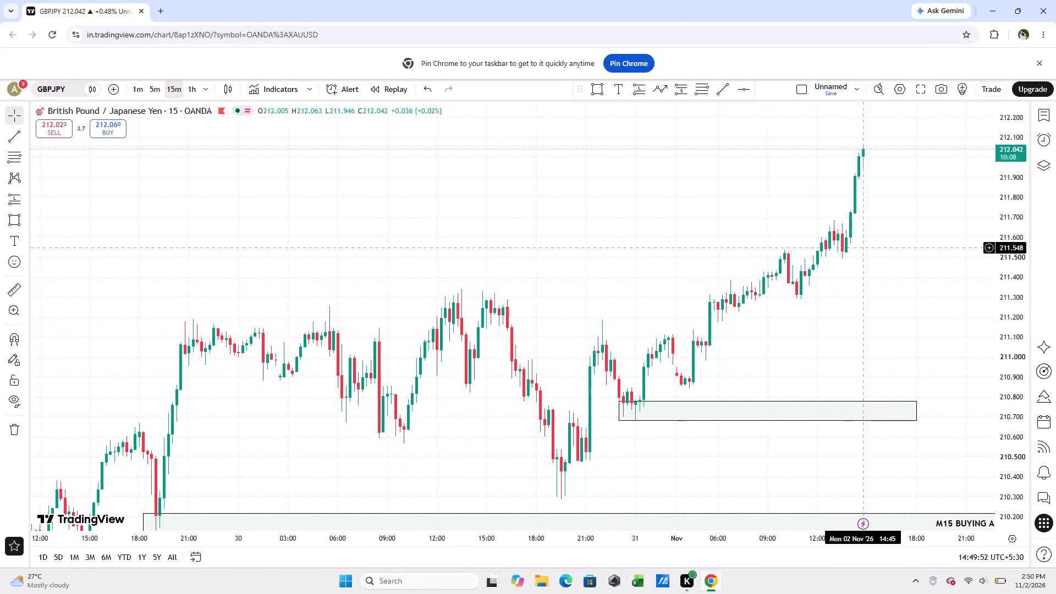
scroll(831, 307, "up", 1)
left_click_drag(828, 309, 736, 311)
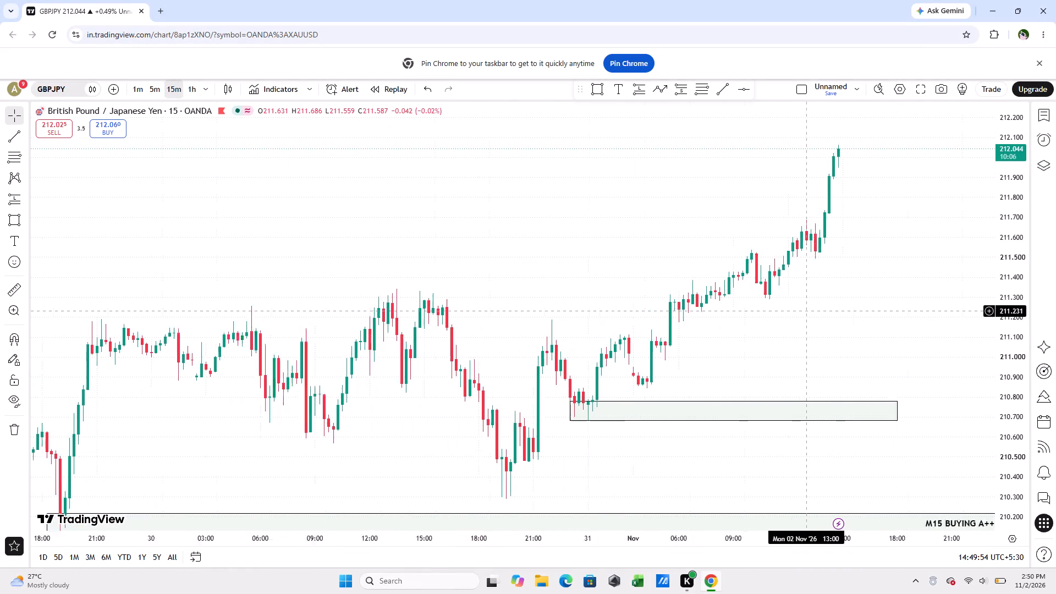
left_click_drag(736, 311, 700, 312)
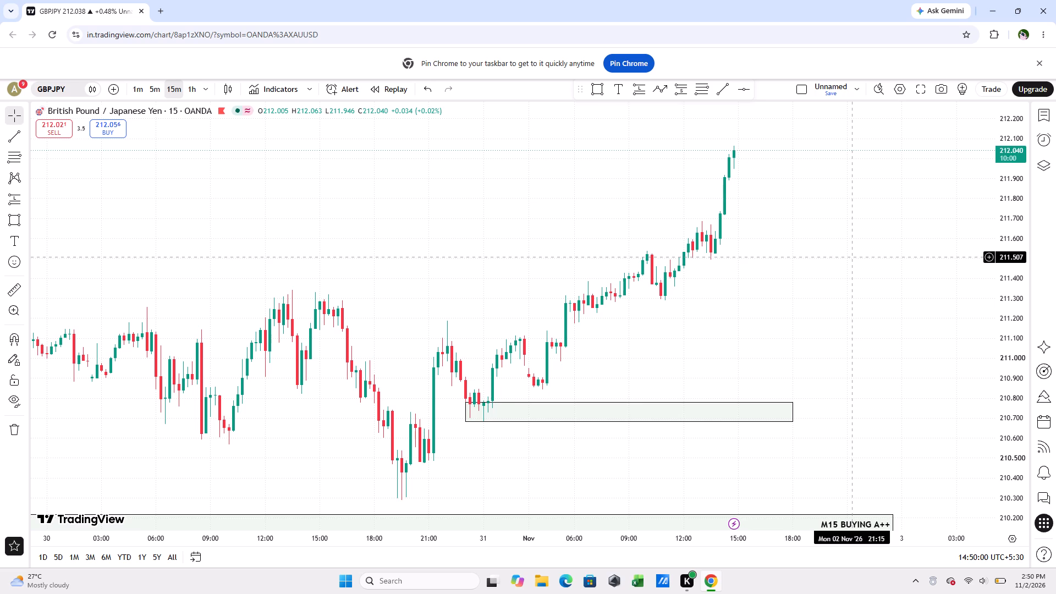
scroll(750, 295, "up", 2)
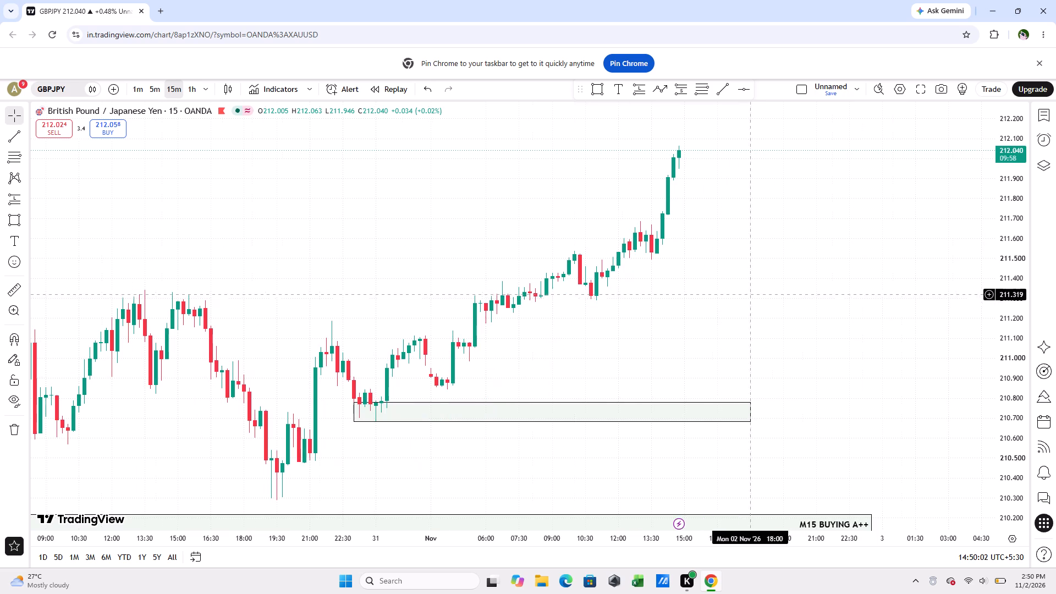
Open the GBPUSD chart from the watchlist and examine the price move around its long position and zone.
left_click(1041, 124)
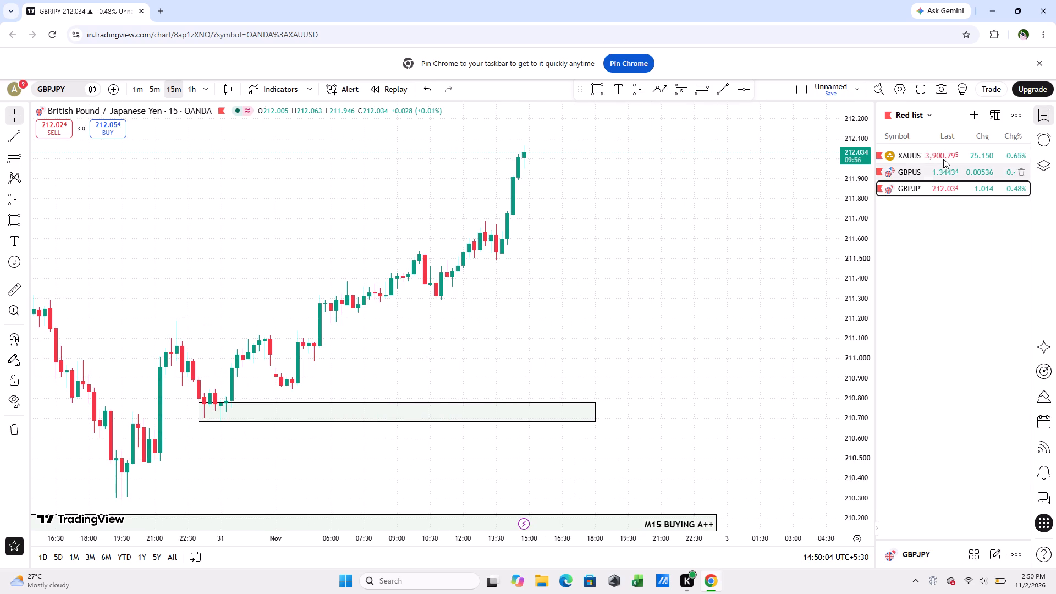
left_click(936, 176)
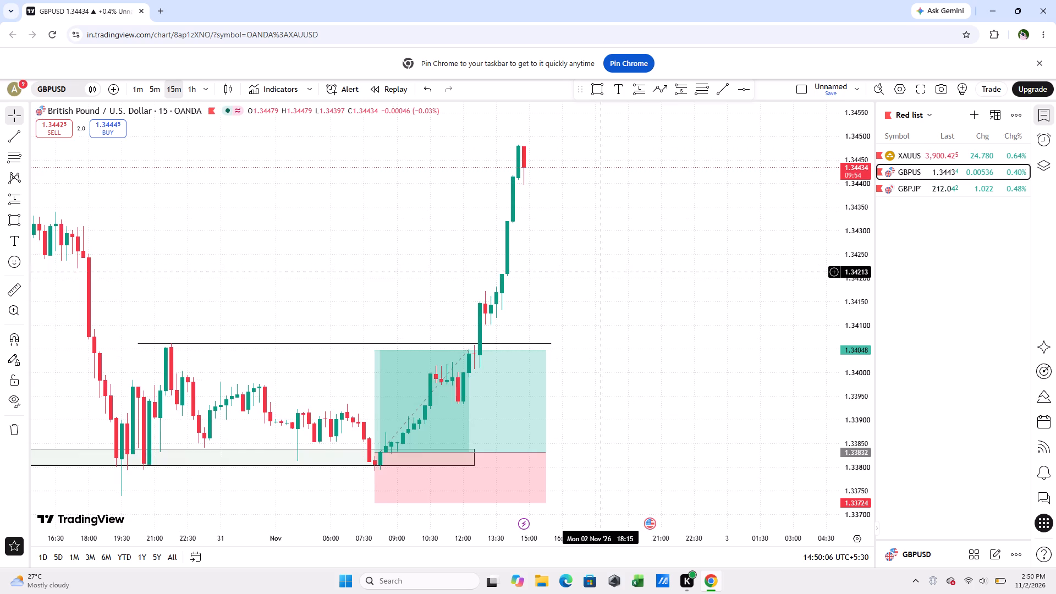
scroll(601, 278, "down", 4)
left_click_drag(633, 282, 627, 276)
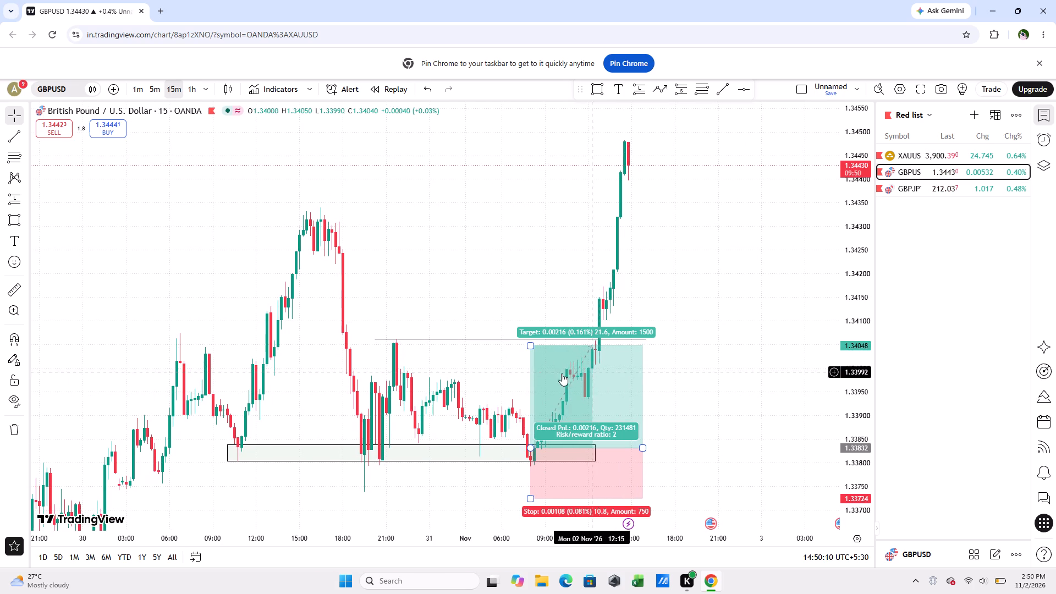
left_click(448, 253)
Switch to the XAUUSD chart and clear the Pin Chrome banner and the watchlist from view.
left_click(927, 157)
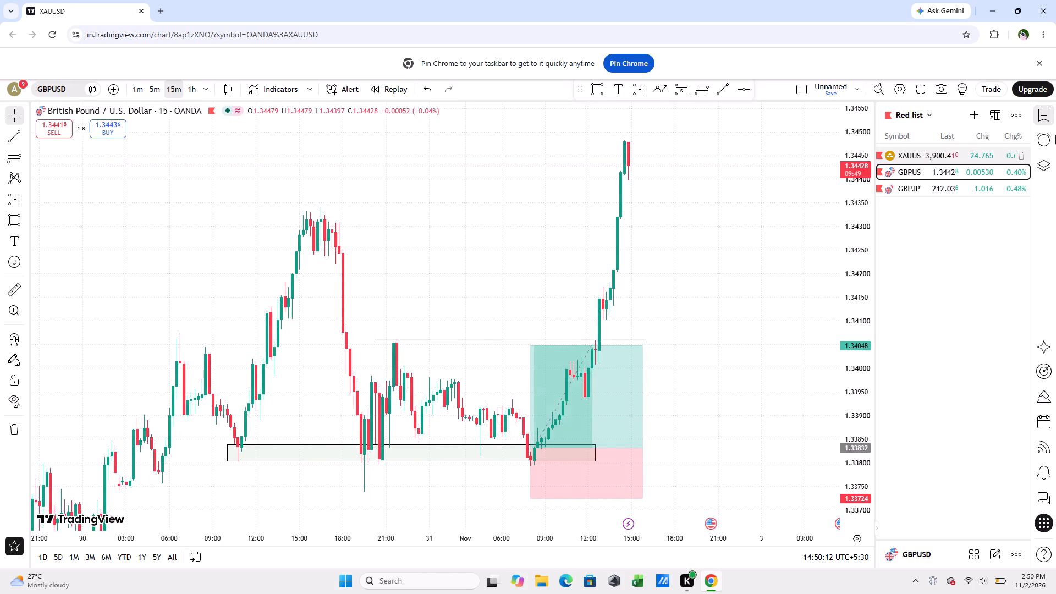
left_click(1041, 61)
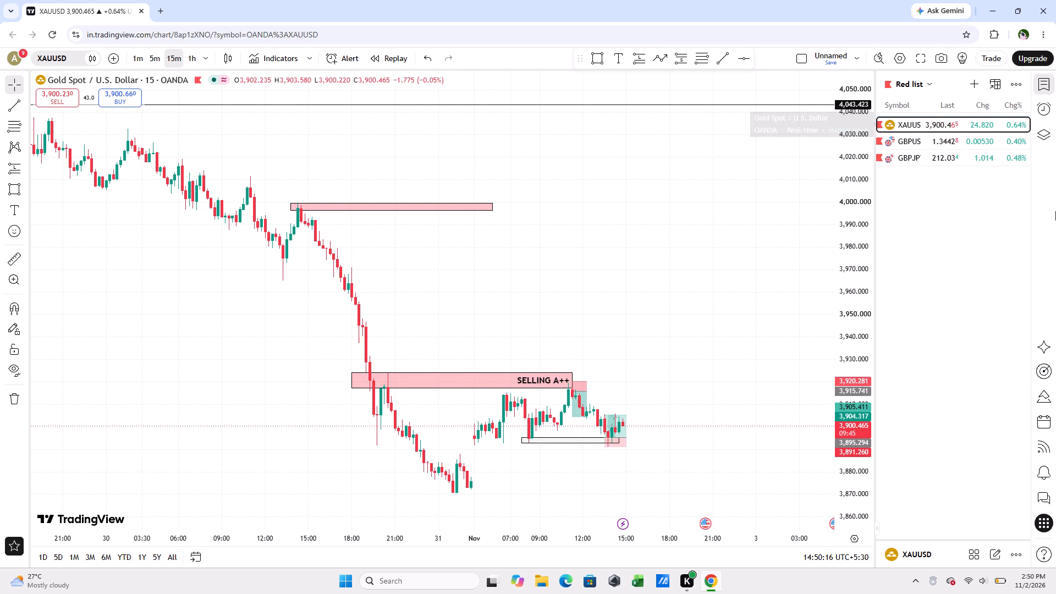
left_click(1045, 86)
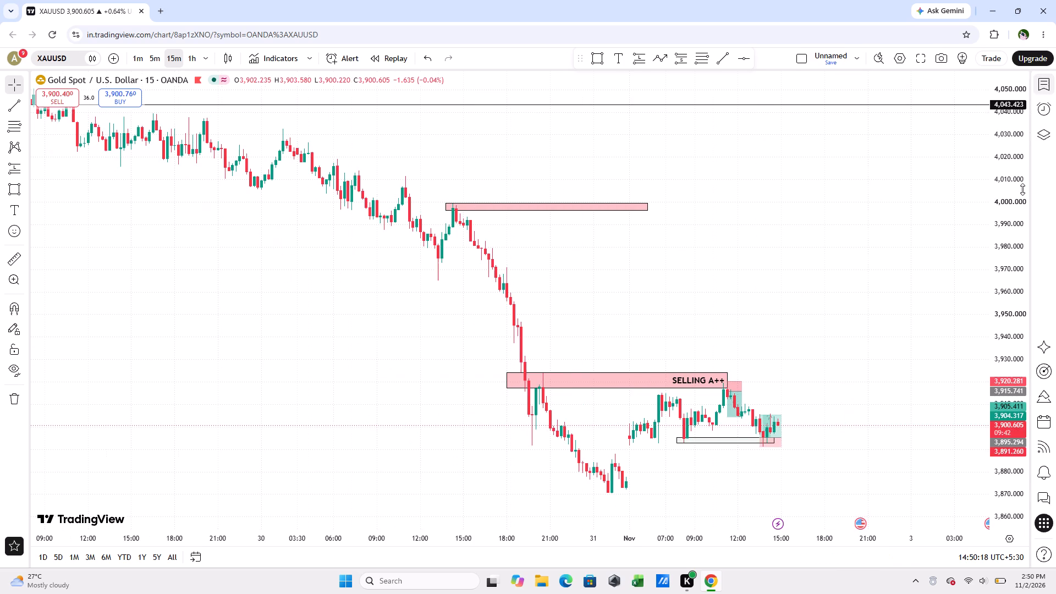
Examine the XAUUSD 15-minute price action around the SELLING A++ zone, the short and long positions and the lower zone.
scroll(1010, 306, "up", 14)
scroll(898, 322, "up", 6)
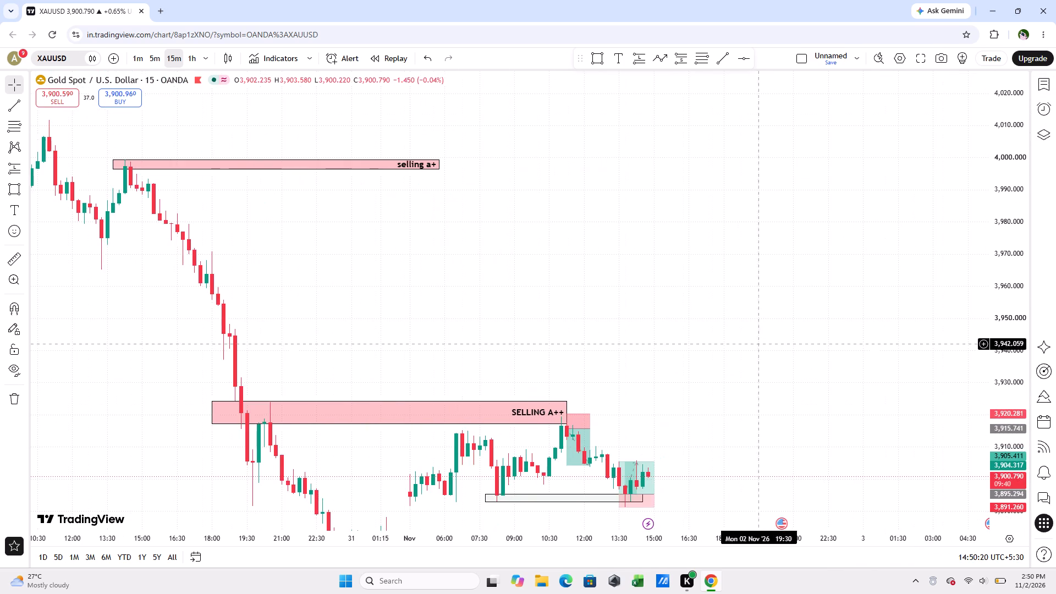
left_click_drag(752, 344, 844, 205)
scroll(999, 354, "up", 15)
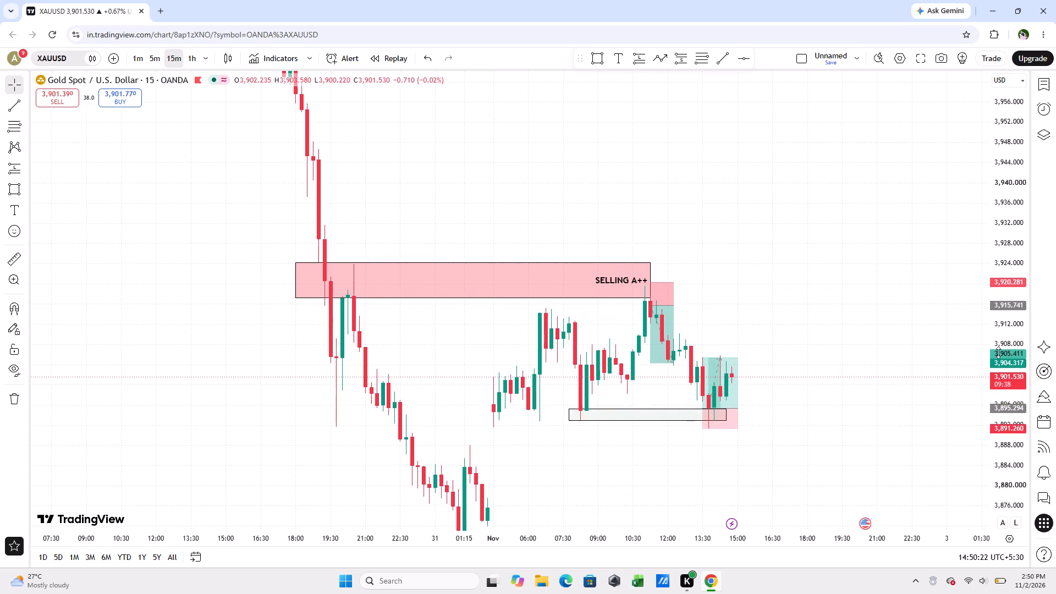
scroll(998, 353, "up", 7)
scroll(949, 358, "up", 5)
left_click_drag(880, 348, 1055, 287)
scroll(868, 322, "down", 2)
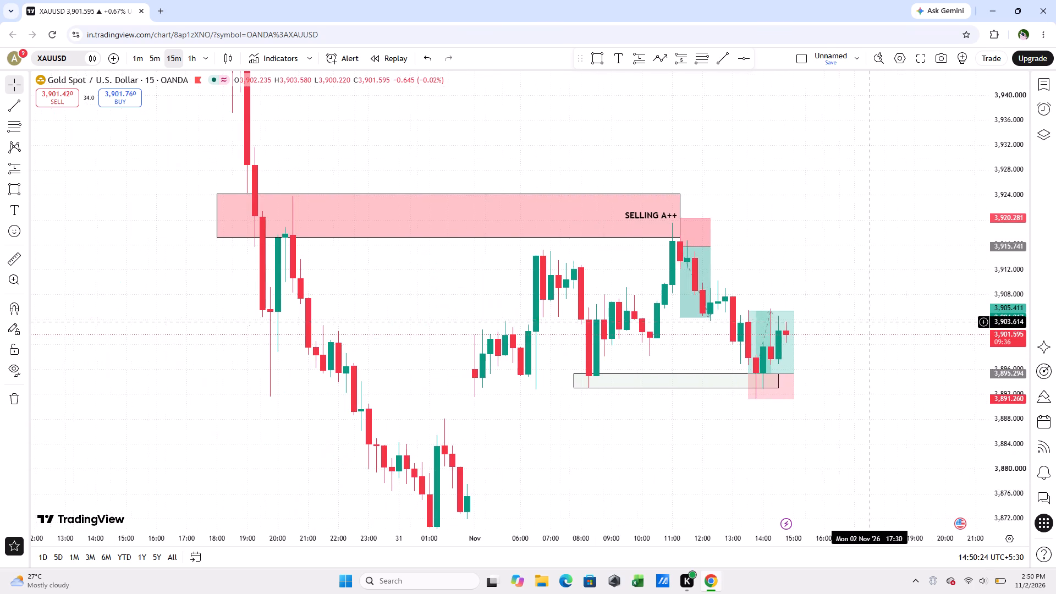
left_click_drag(930, 258, 904, 227)
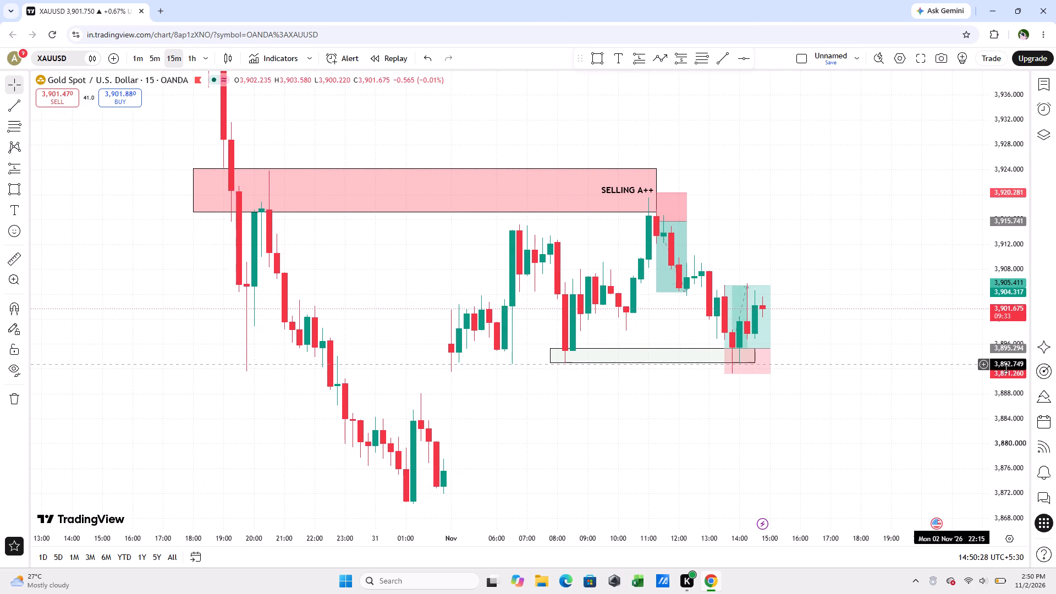
scroll(1012, 357, "up", 5)
scroll(862, 304, "up", 3)
scroll(795, 306, "down", 3)
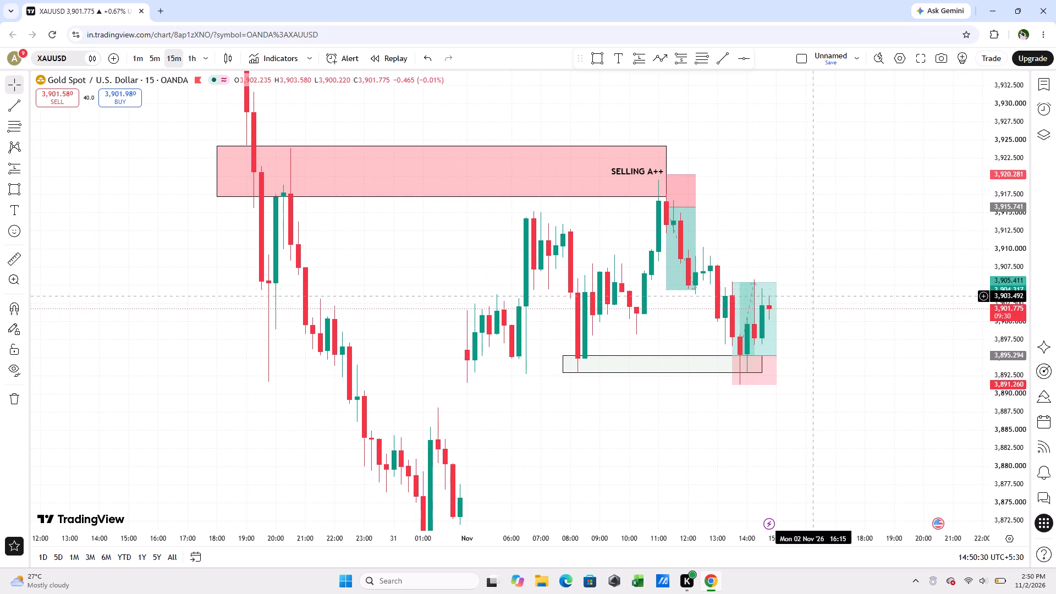
left_click_drag(833, 284, 865, 233)
scroll(829, 302, "up", 2)
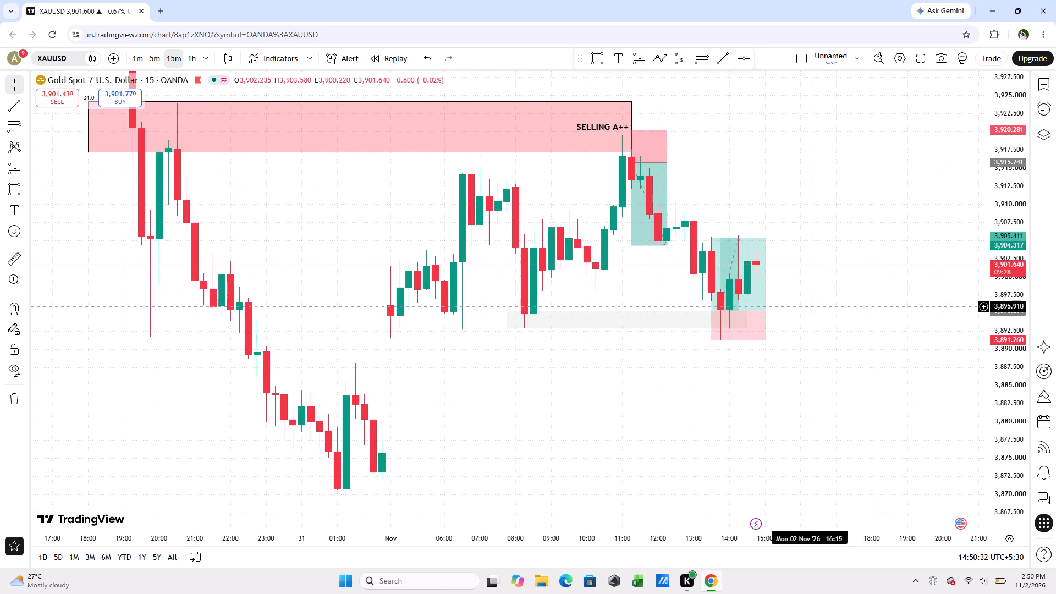
scroll(796, 365, "up", 3)
scroll(533, 419, "down", 4)
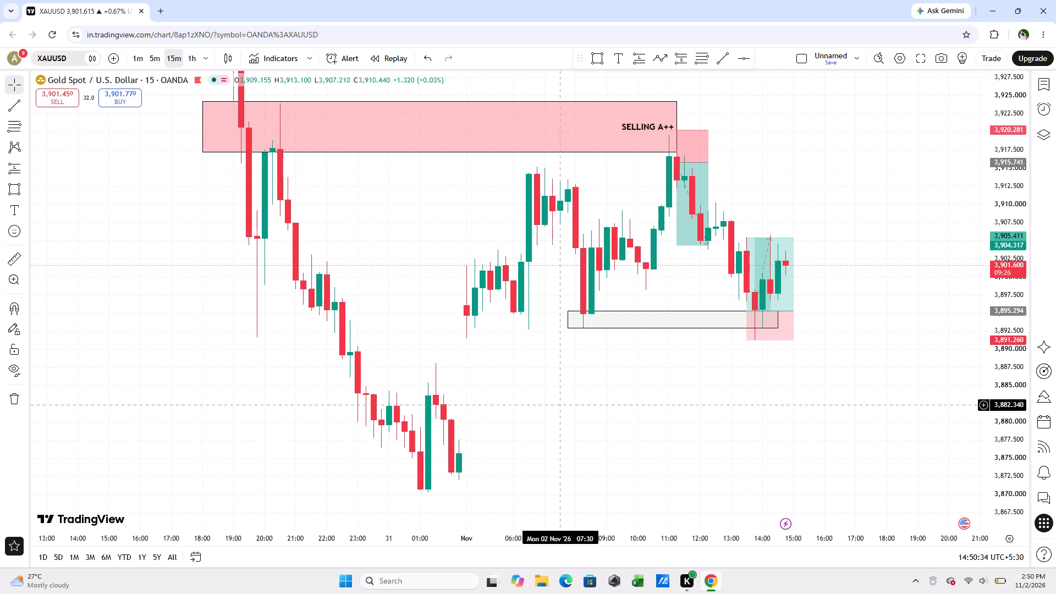
Extend the end of the lower XAUUSD zone rectangle to 15:30 on 2 November.
left_click_drag(695, 363, 609, 333)
scroll(837, 347, "up", 1)
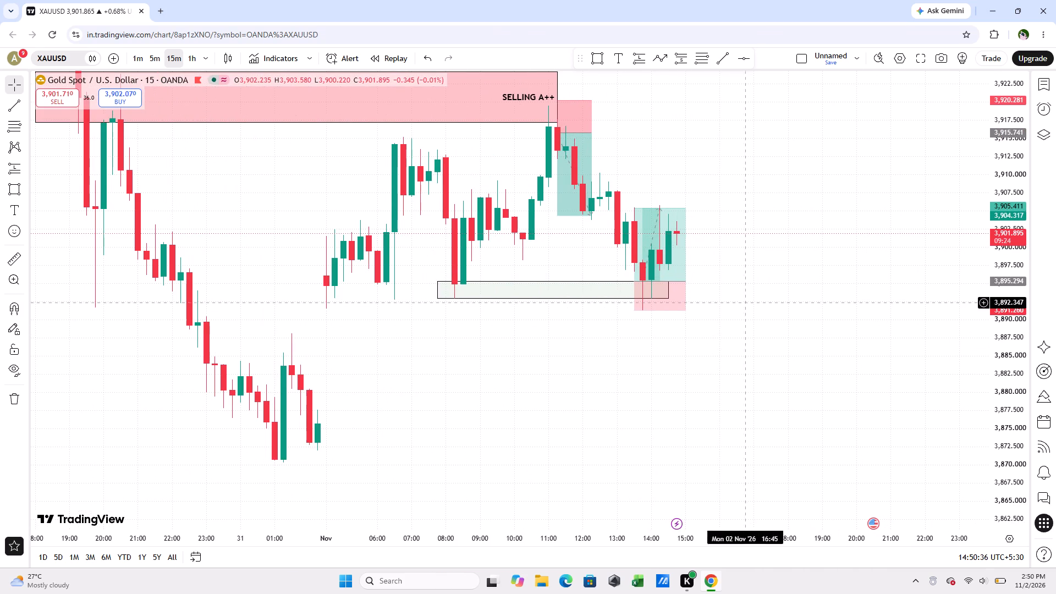
left_click_drag(668, 289, 702, 288)
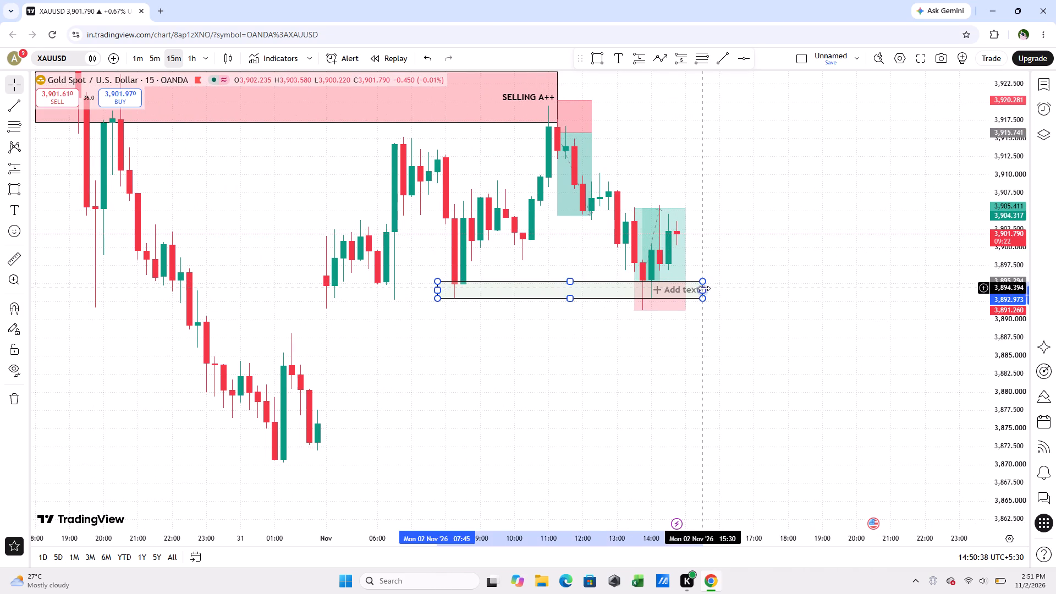
left_click(757, 335)
Raise the stop level of the short position beside the SELLING A++ zone to about 3,920.69.
scroll(999, 399, "up", 5)
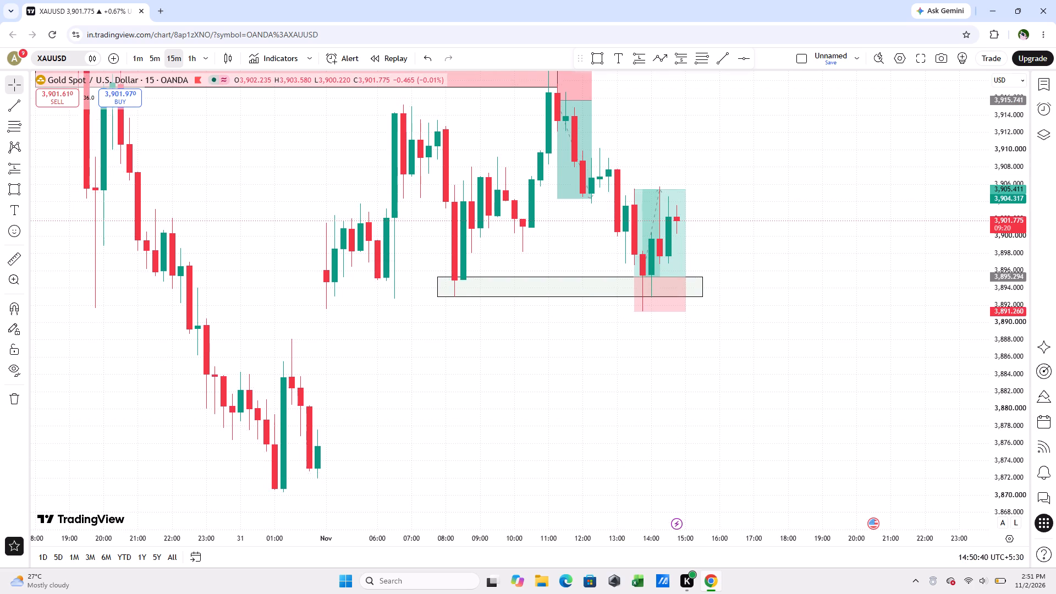
scroll(806, 378, "up", 3)
scroll(591, 380, "down", 5)
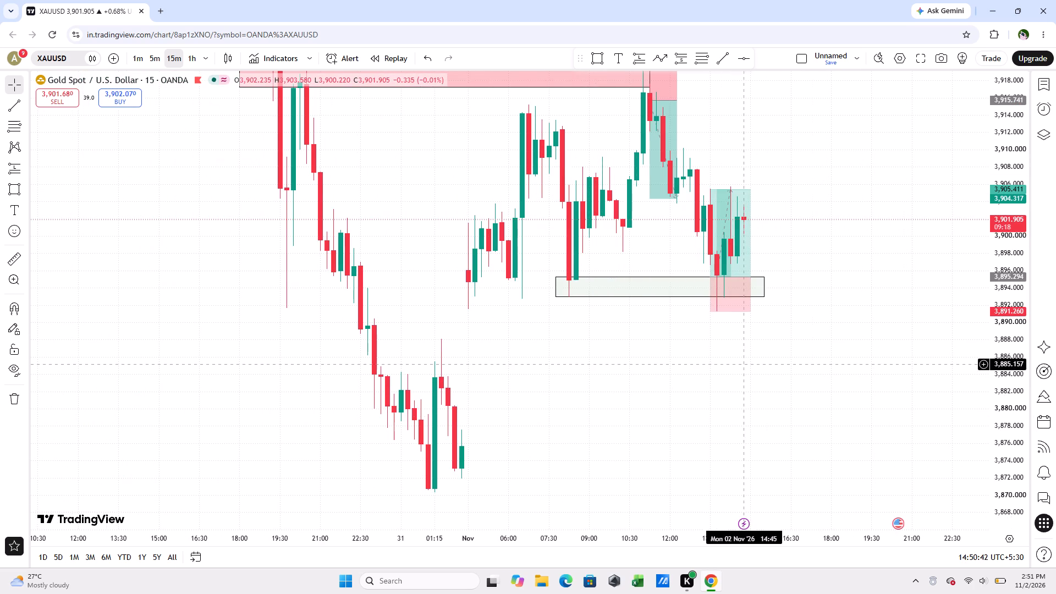
scroll(778, 380, "up", 2)
left_click_drag(761, 411, 827, 455)
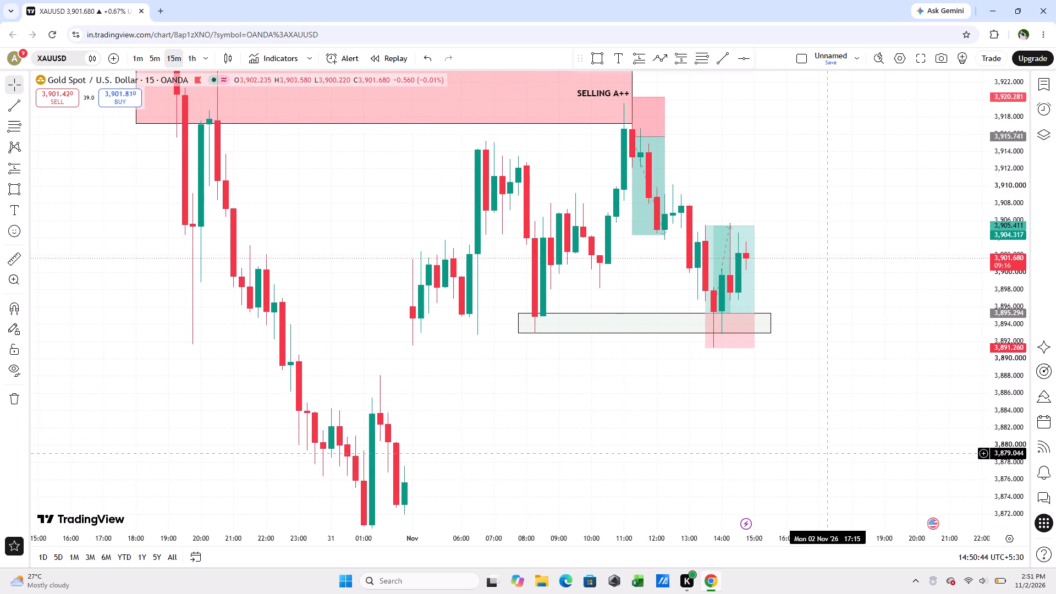
left_click_drag(827, 455, 834, 478)
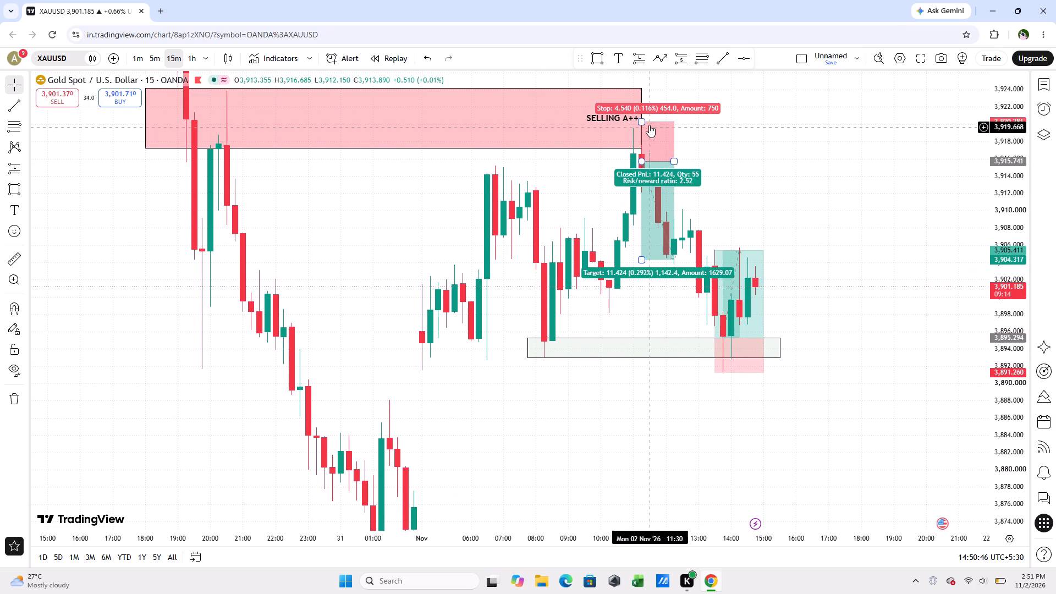
left_click_drag(639, 119, 658, 117)
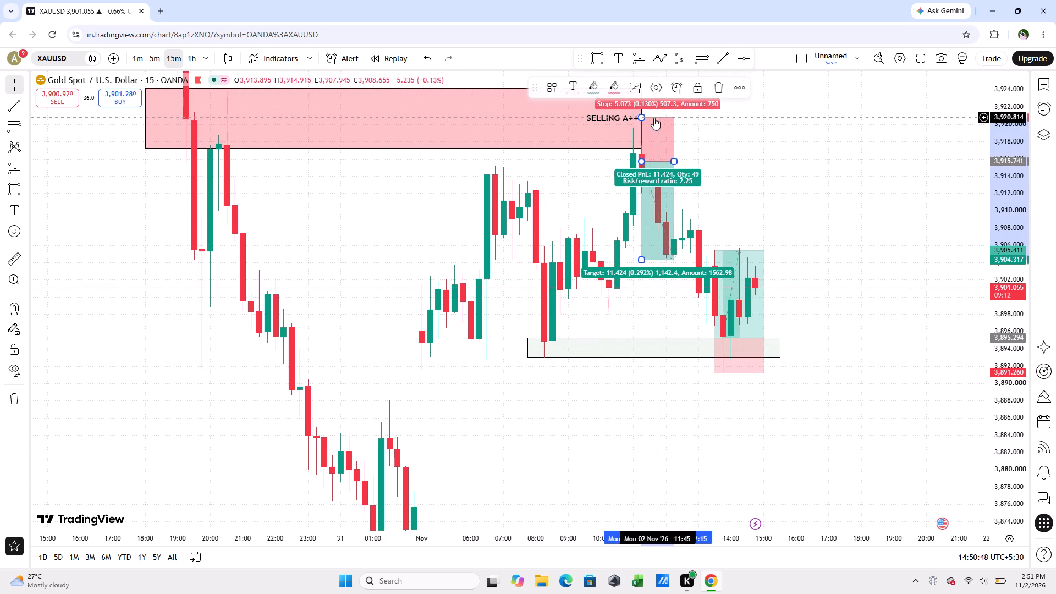
left_click(643, 115)
left_click(640, 107)
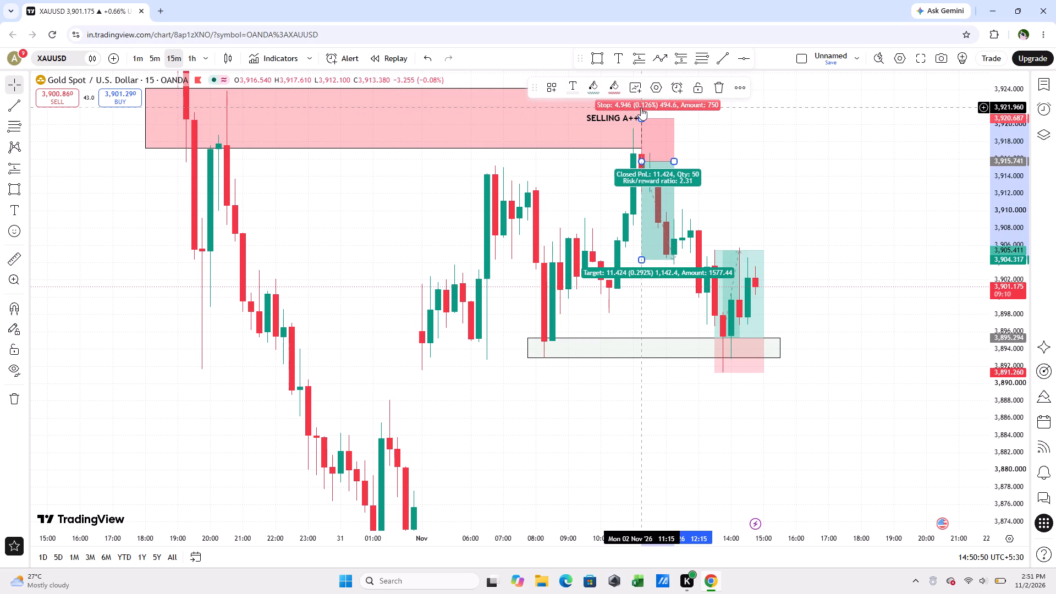
left_click(605, 148)
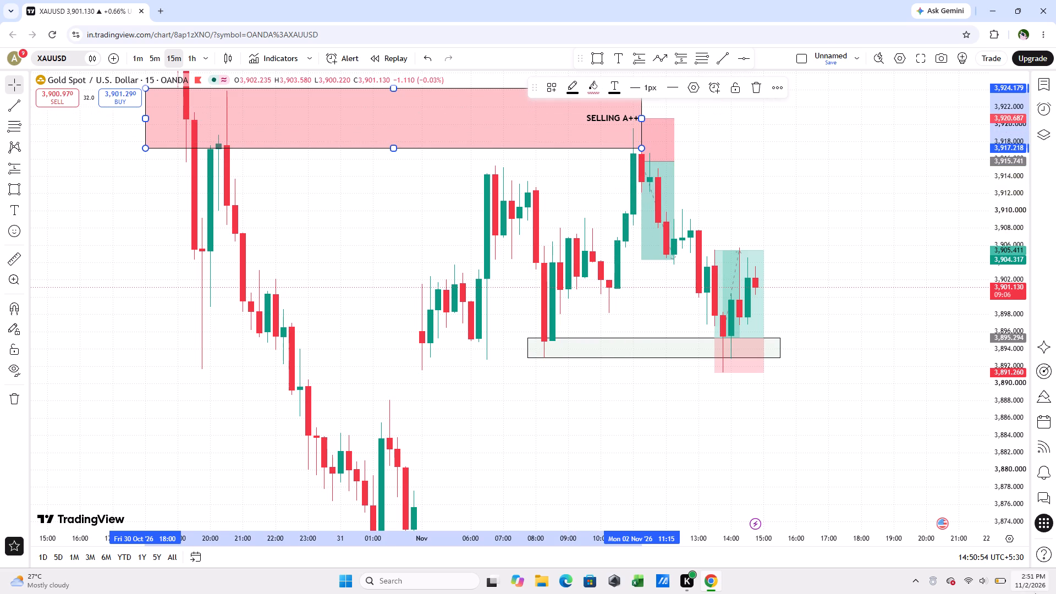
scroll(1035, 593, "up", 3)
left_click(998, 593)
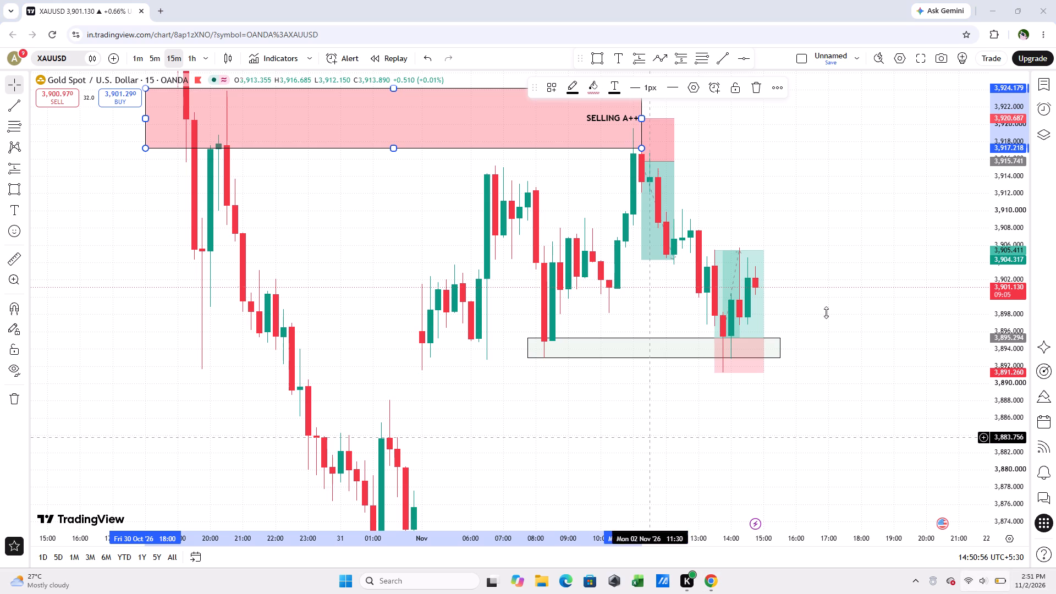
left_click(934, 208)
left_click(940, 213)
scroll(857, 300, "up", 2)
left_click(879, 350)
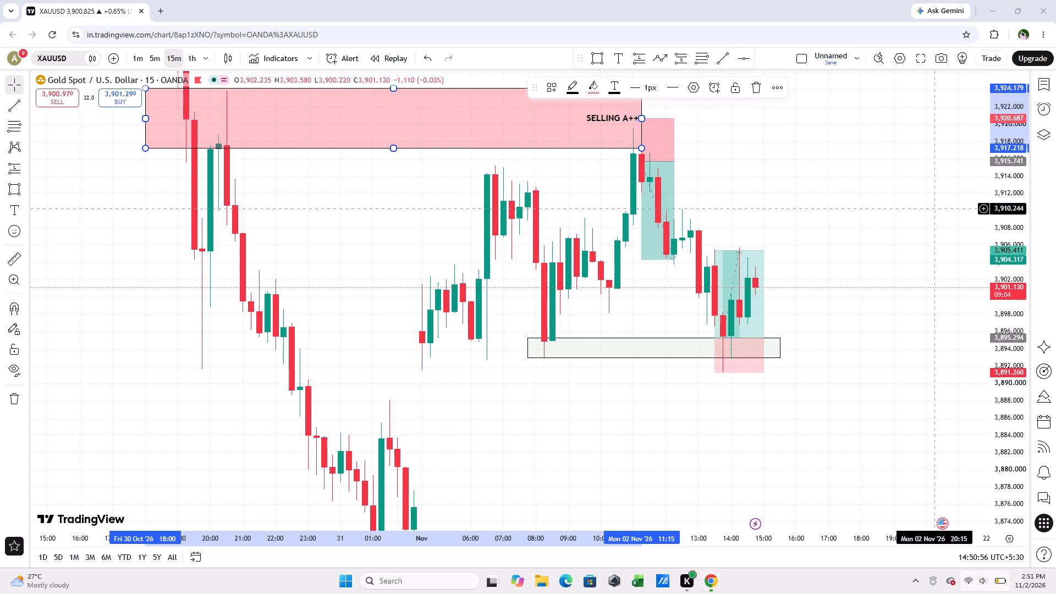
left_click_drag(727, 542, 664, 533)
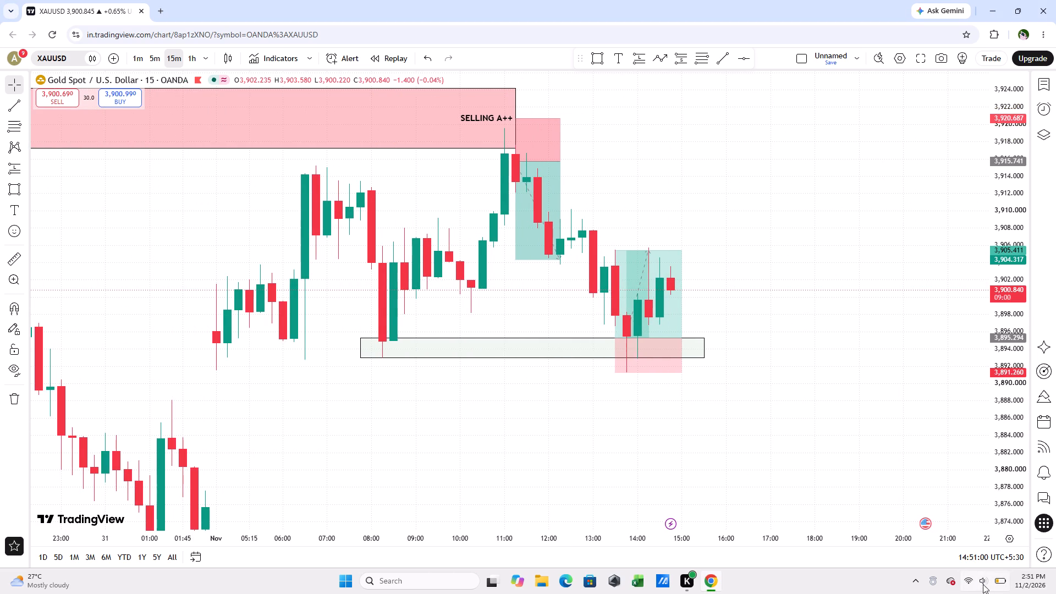
Check the OneDrive backup status and return to the XAUUSD chart.
left_click(978, 582)
left_click(951, 588)
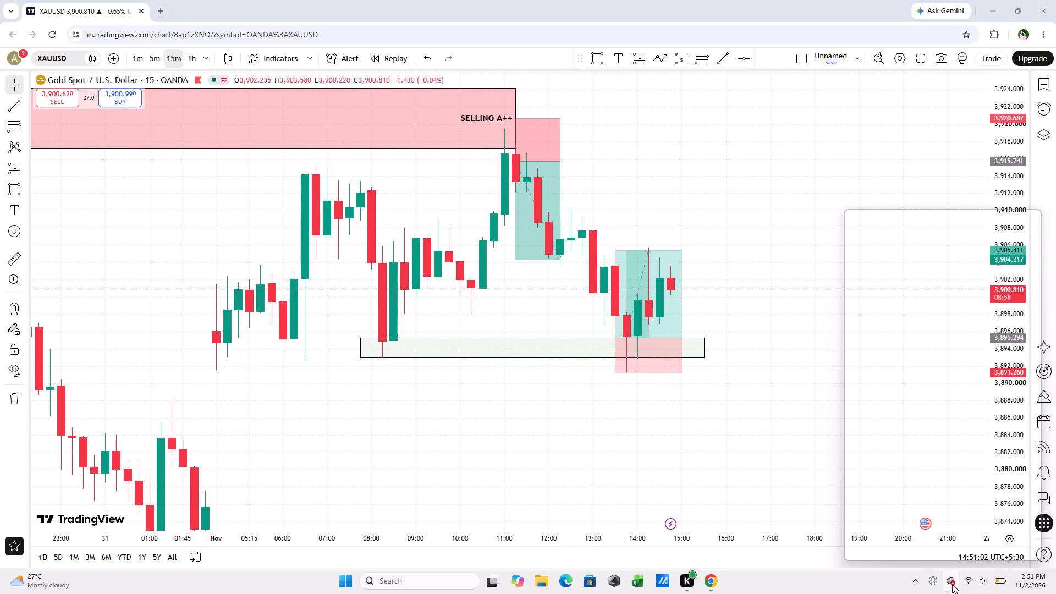
left_click(751, 175)
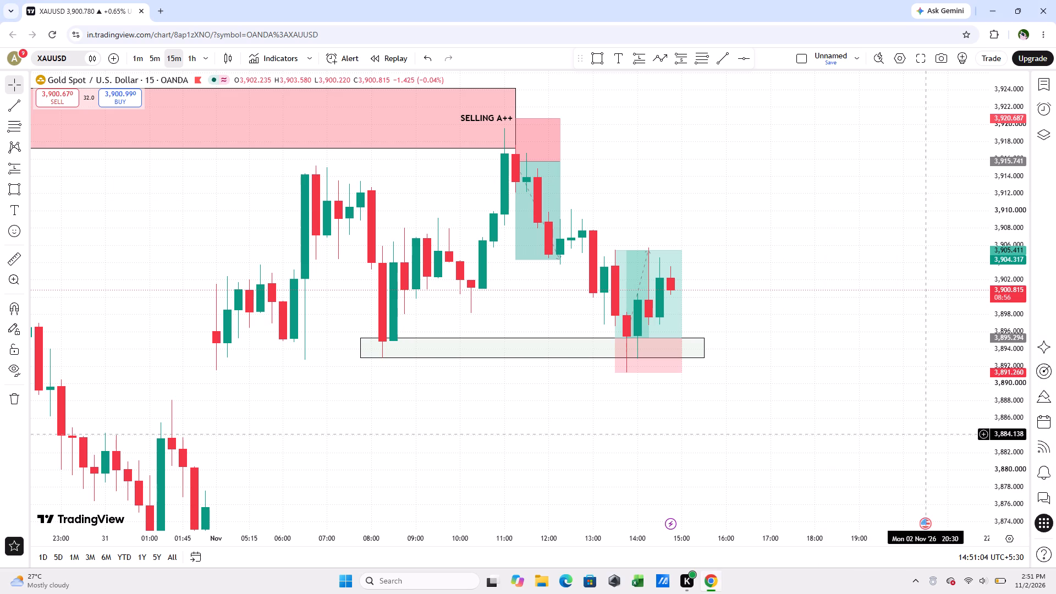
left_click(949, 584)
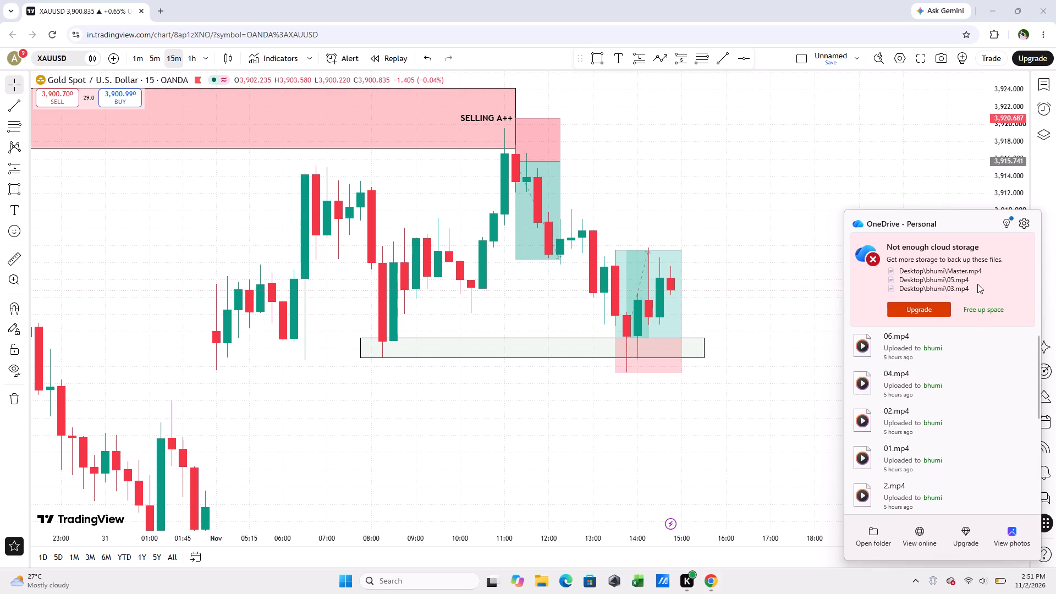
left_click(741, 285)
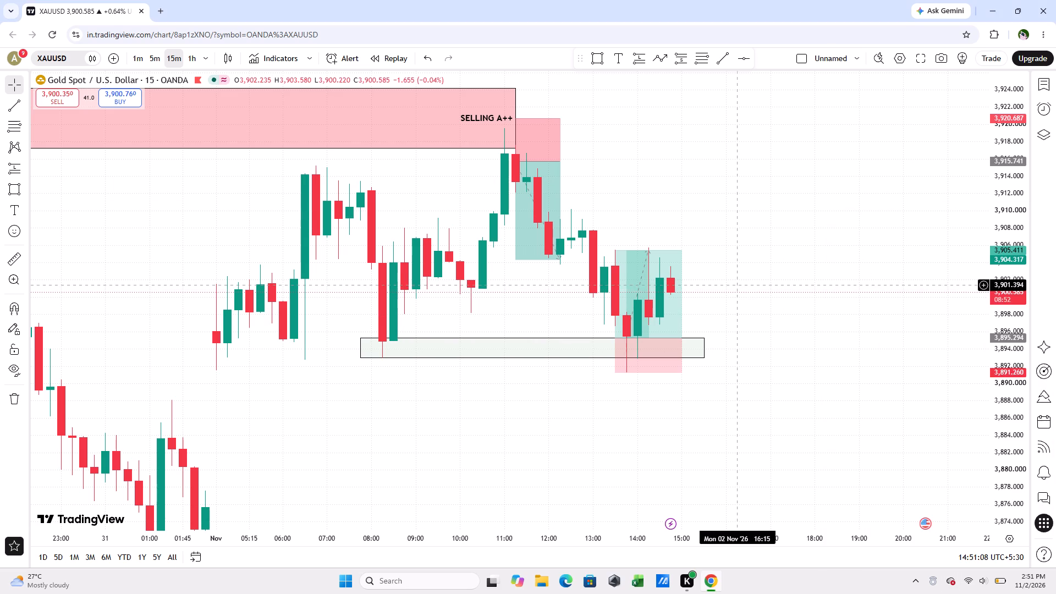
left_click(793, 403)
scroll(783, 400, "down", 2)
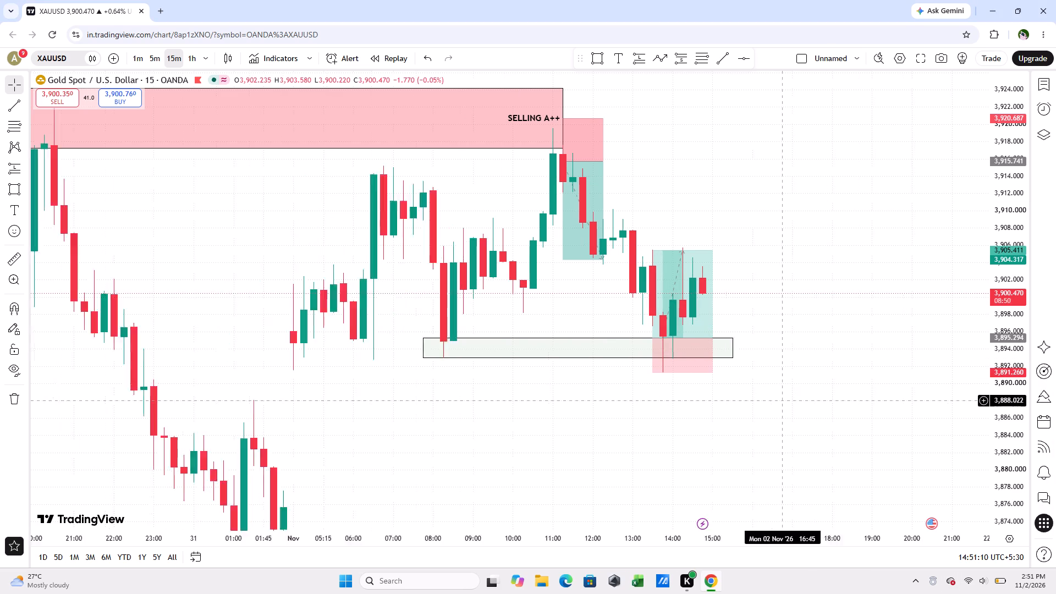
Examine the XAUUSD 15-minute price action between the SELLING A++ zone and the lower zone, including both position drawings.
left_click_drag(540, 411, 771, 430)
left_click_drag(1008, 164, 1015, 293)
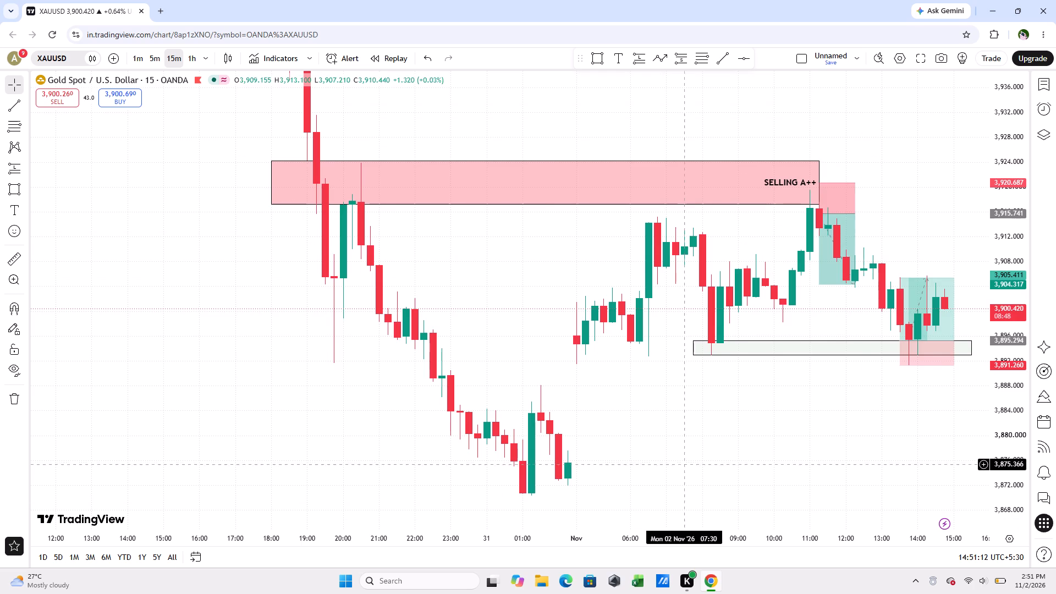
scroll(687, 464, "down", 4)
left_click_drag(807, 446, 604, 378)
scroll(550, 415, "up", 3)
scroll(447, 350, "up", 1)
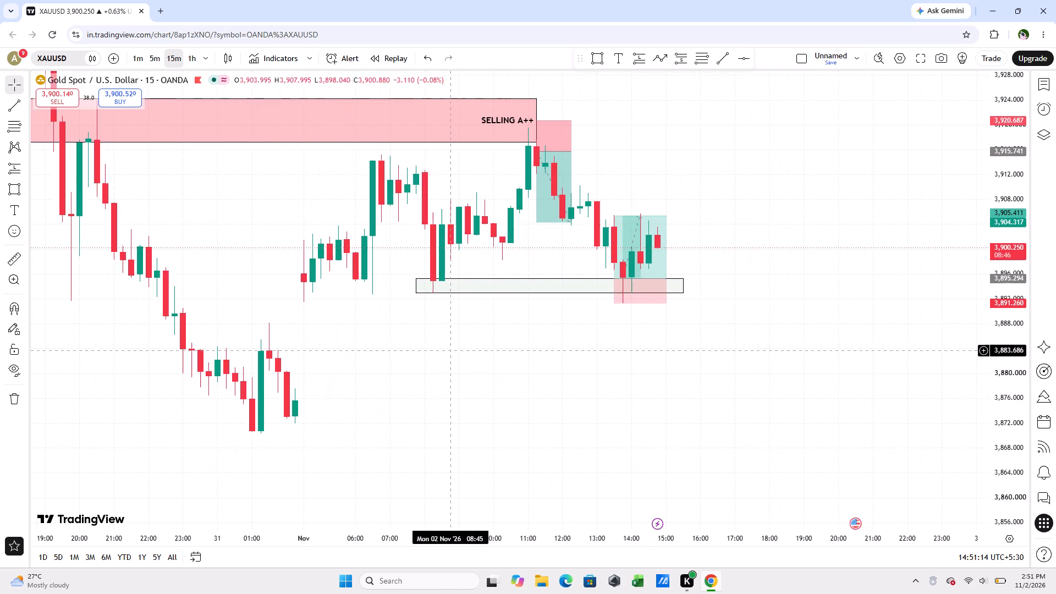
left_click_drag(413, 438, 585, 482)
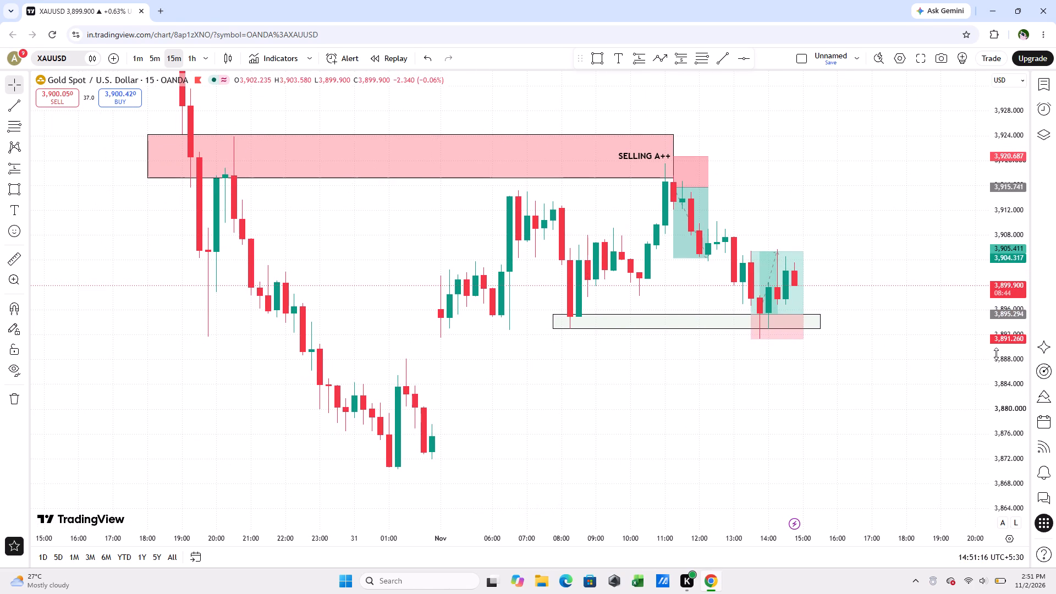
scroll(1008, 326, "up", 3)
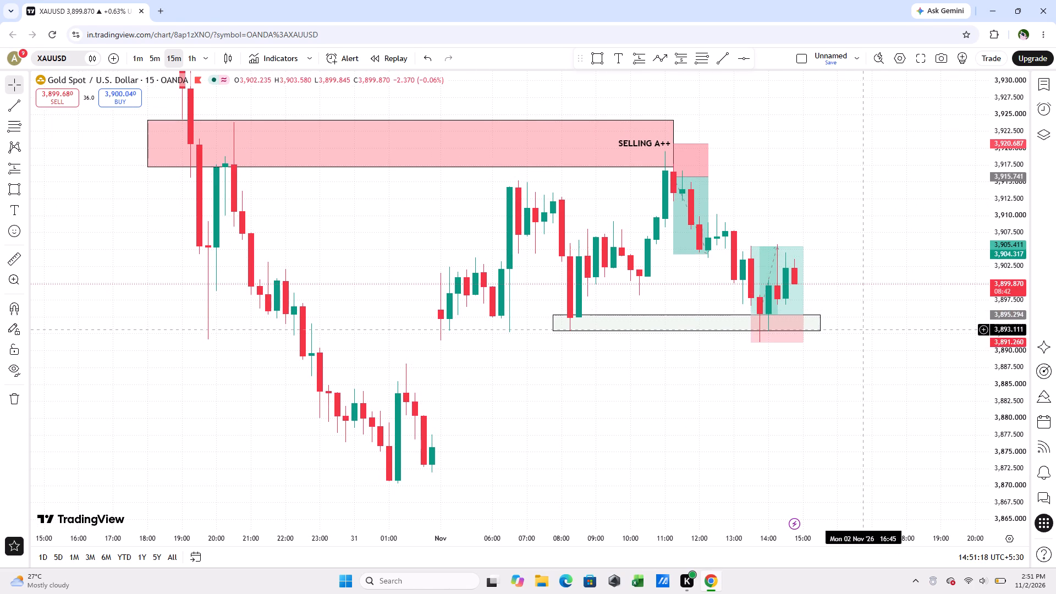
scroll(855, 358, "up", 2)
scroll(769, 413, "down", 1)
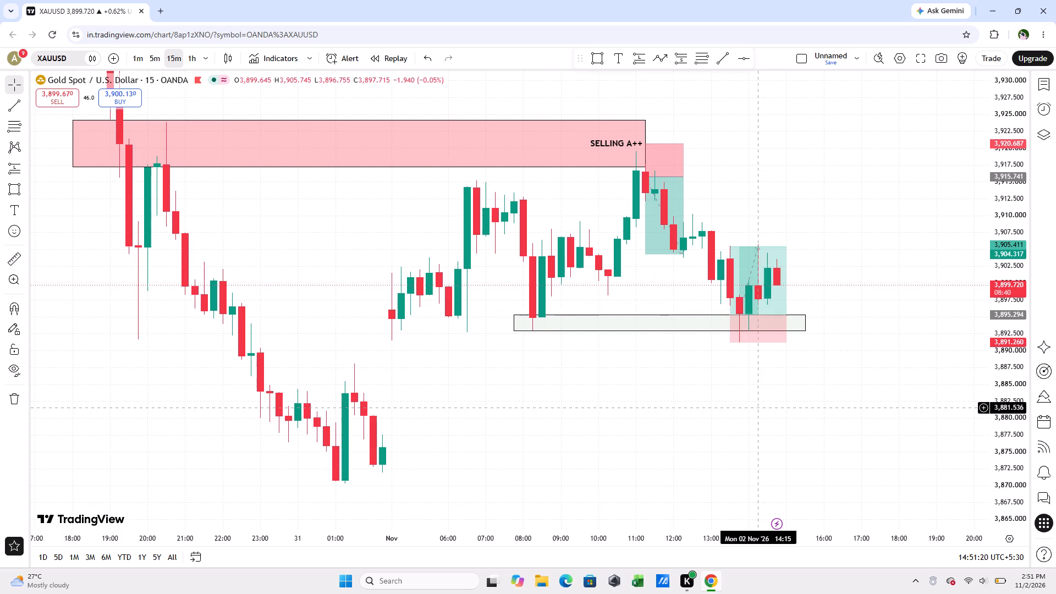
scroll(749, 403, "down", 3)
left_click_drag(765, 428, 728, 435)
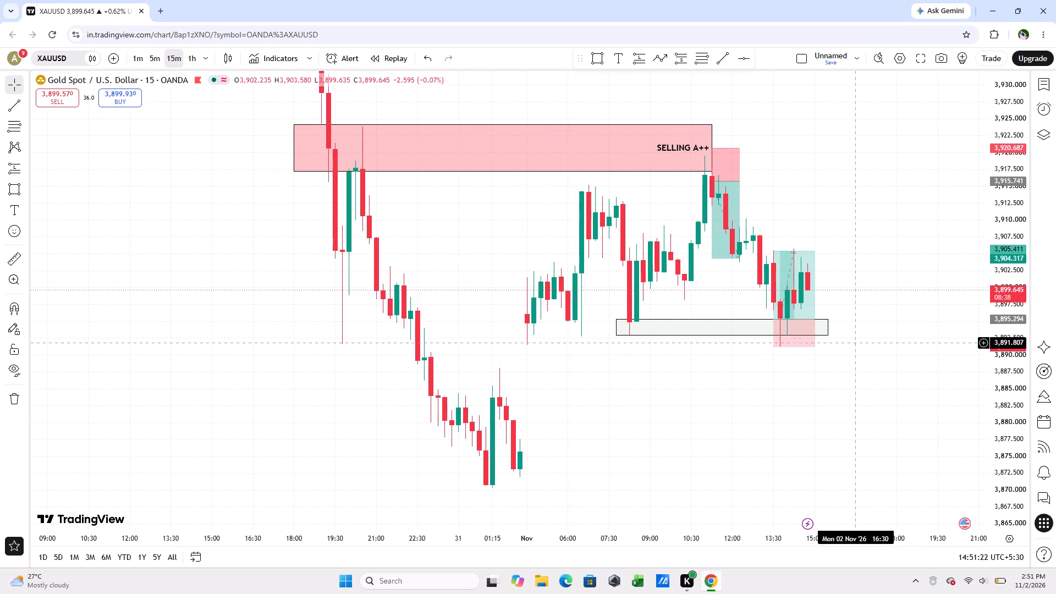
scroll(1003, 260, "up", 6)
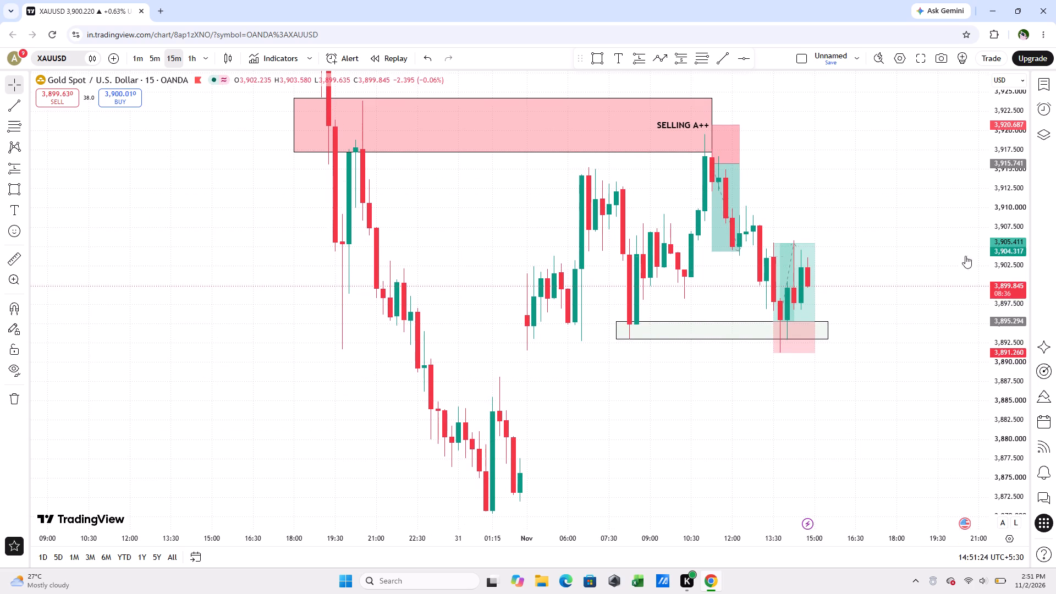
scroll(906, 289, "up", 4)
left_click_drag(850, 429, 948, 393)
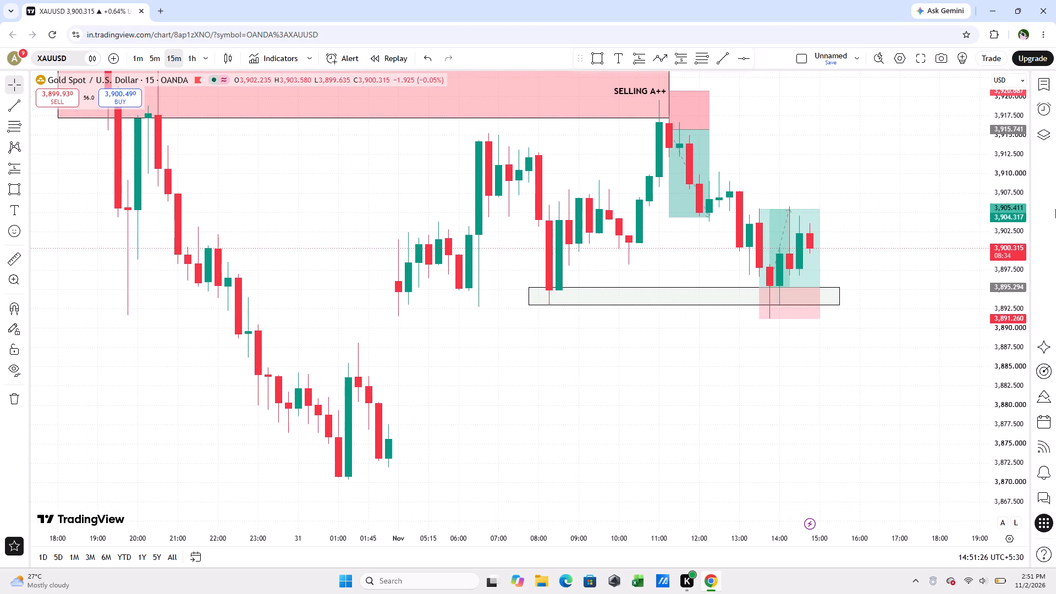
left_click_drag(999, 190, 998, 242)
scroll(850, 283, "down", 2)
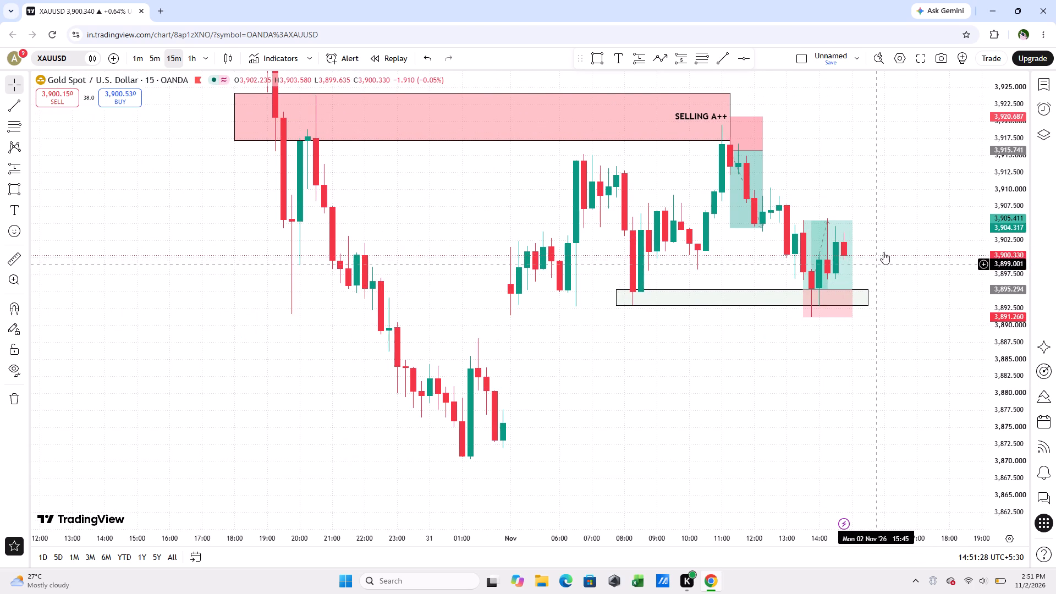
left_click_drag(884, 251, 829, 289)
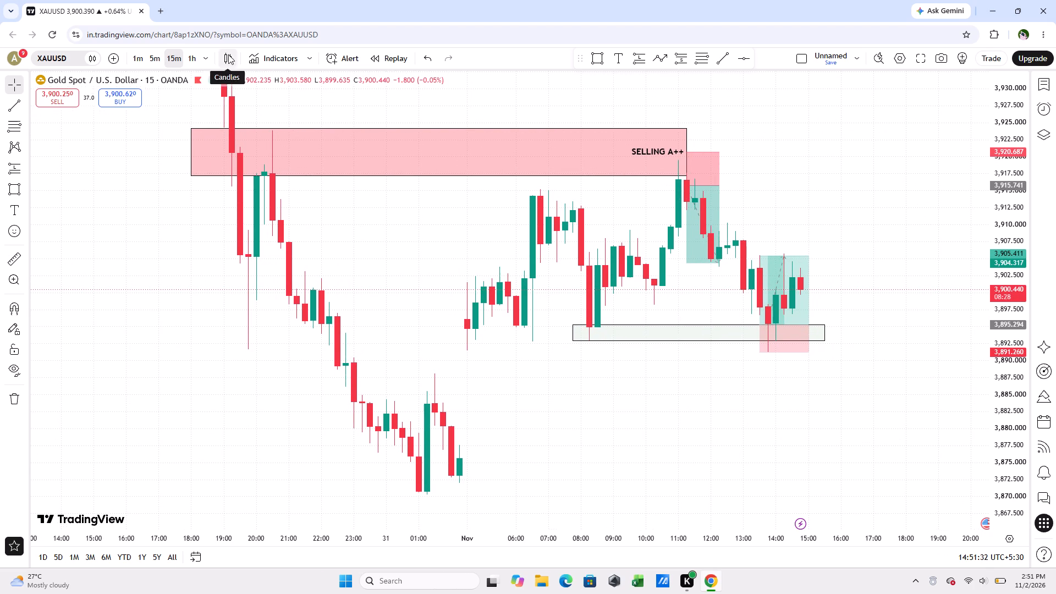
On the XAUUSD 1-hour chart, extend the end of the SELLING A++ zone rectangle to about 13:30 on 2 November.
left_click(191, 60)
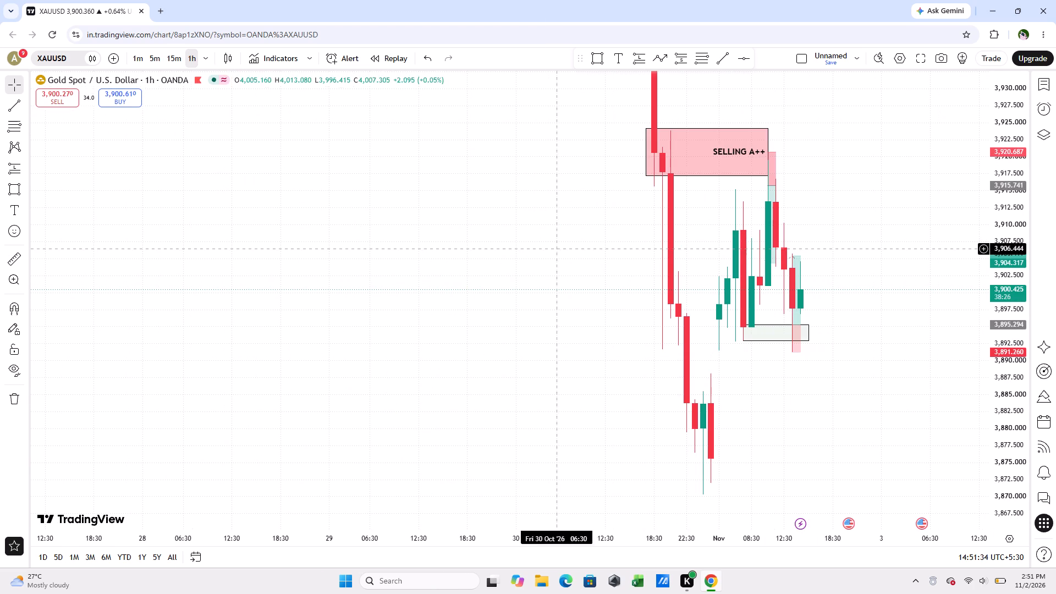
scroll(854, 235, "up", 4)
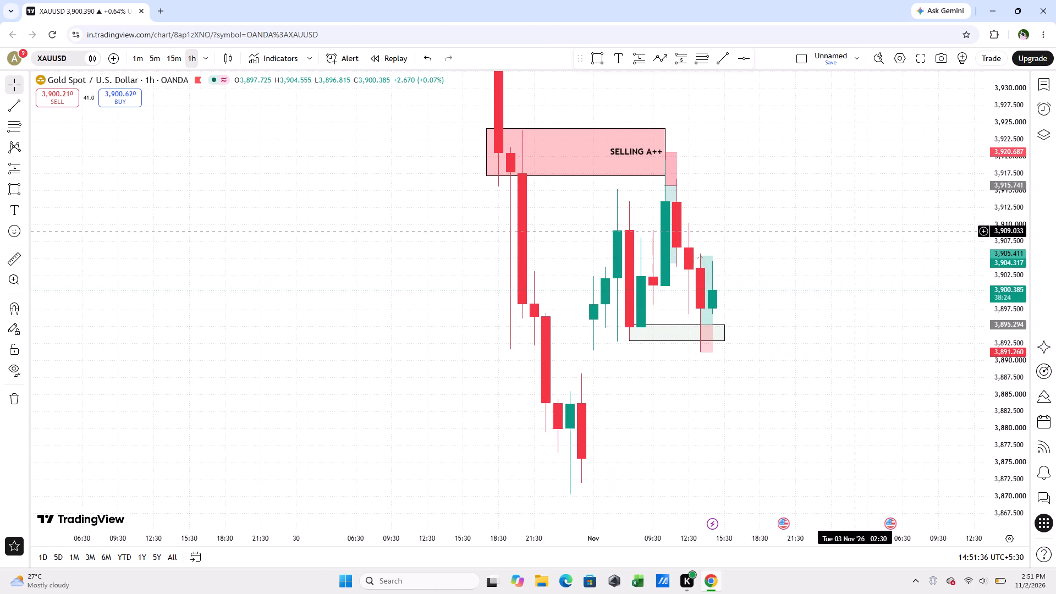
left_click(663, 141)
left_click_drag(662, 151, 685, 152)
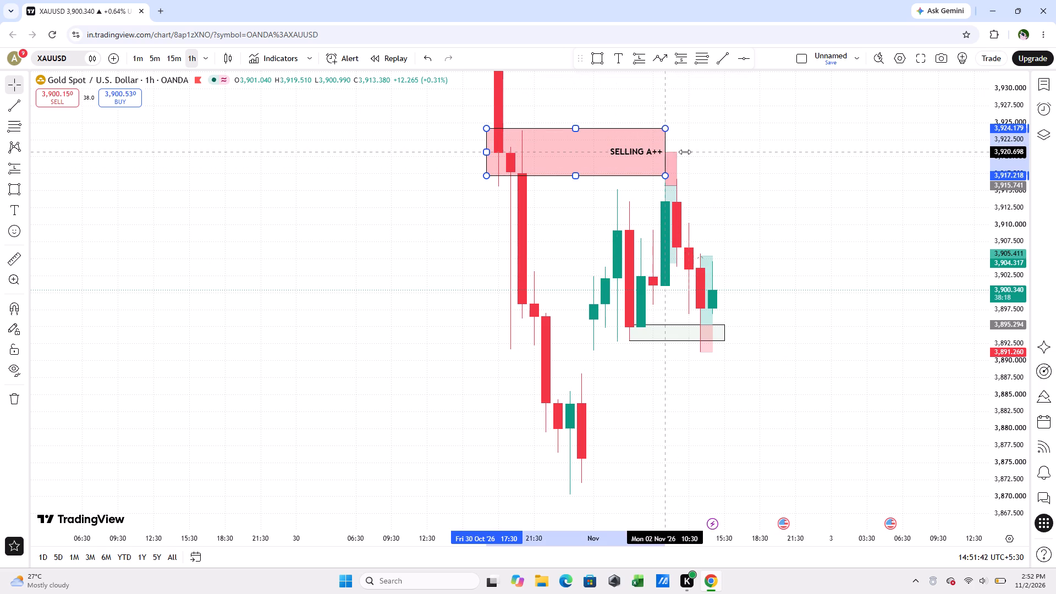
left_click_drag(685, 152, 698, 152)
left_click(721, 172)
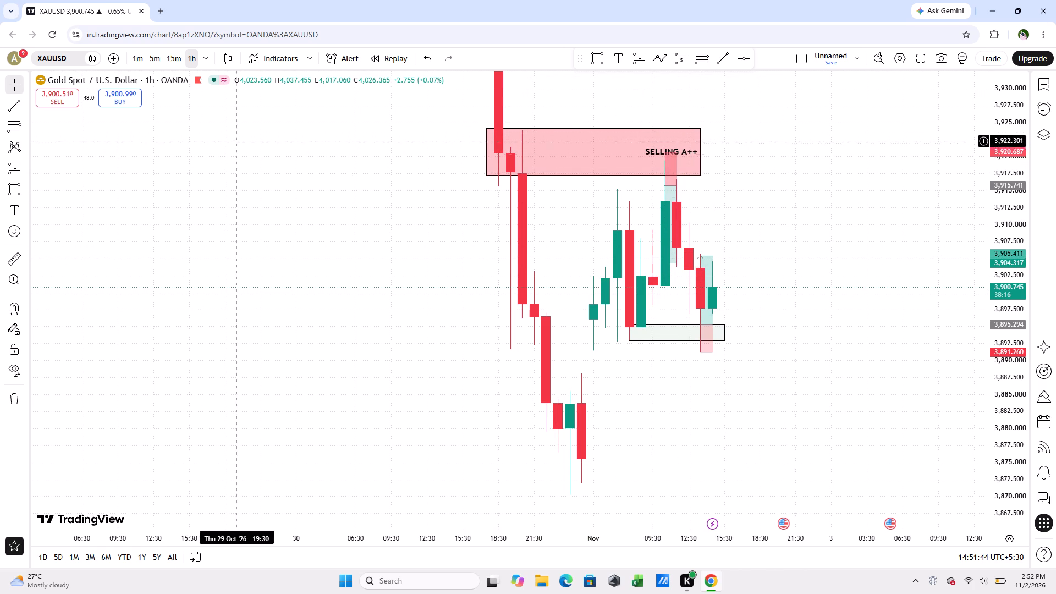
Return to the XAUUSD 15-minute chart and examine the extended SELLING A++ zone against the positions and recent candles.
left_click(173, 56)
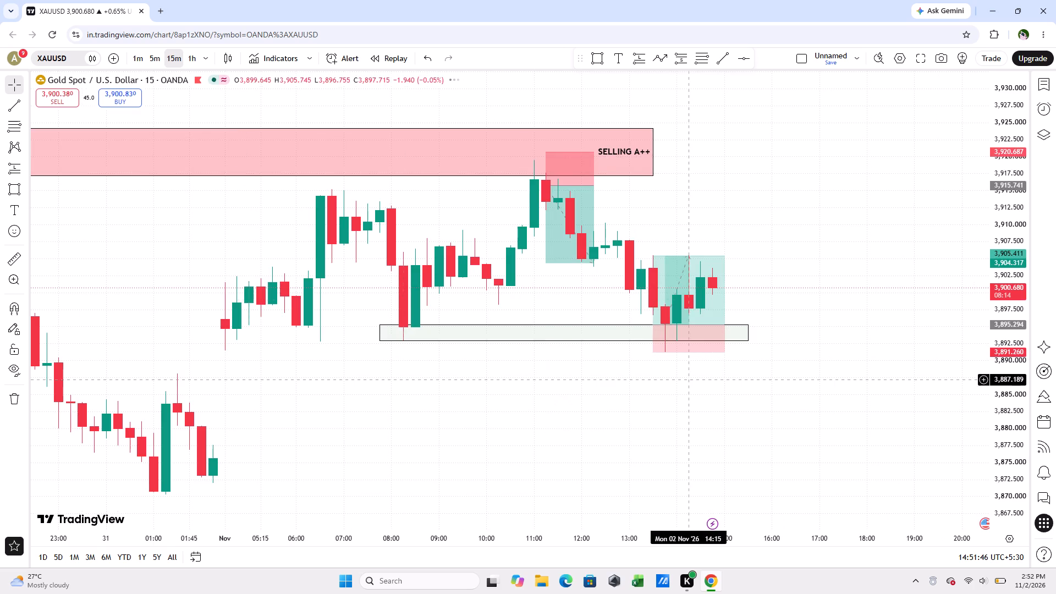
scroll(693, 380, "down", 3)
scroll(996, 321, "up", 2)
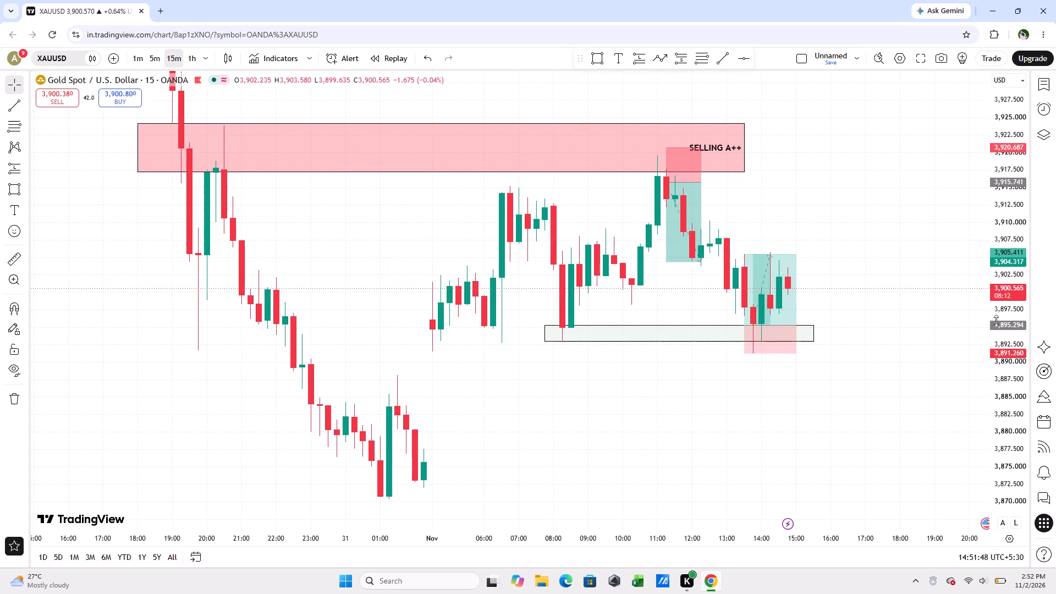
left_click_drag(764, 485, 843, 437)
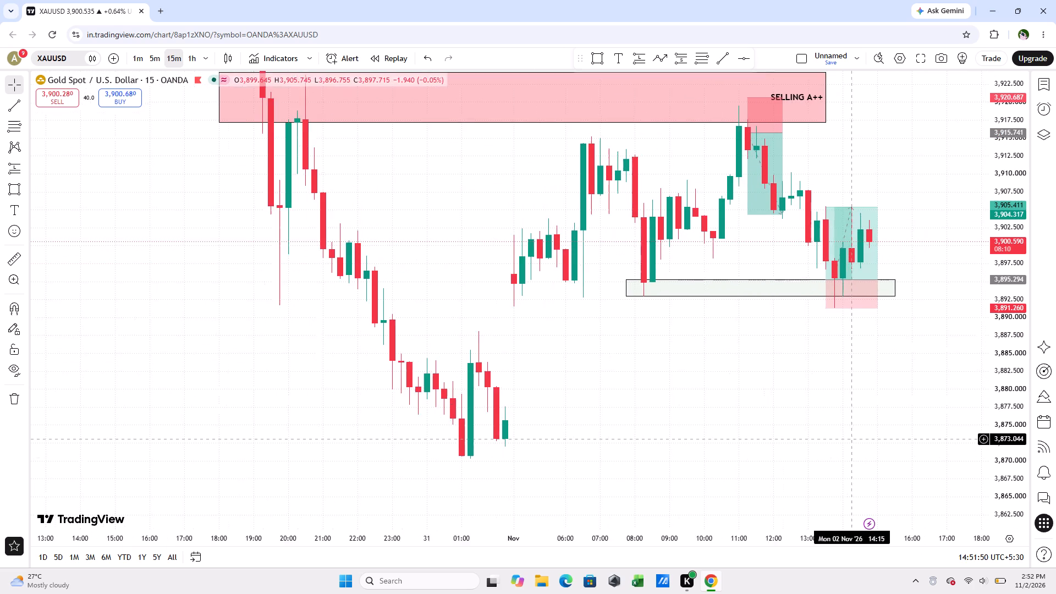
left_click_drag(843, 437, 780, 470)
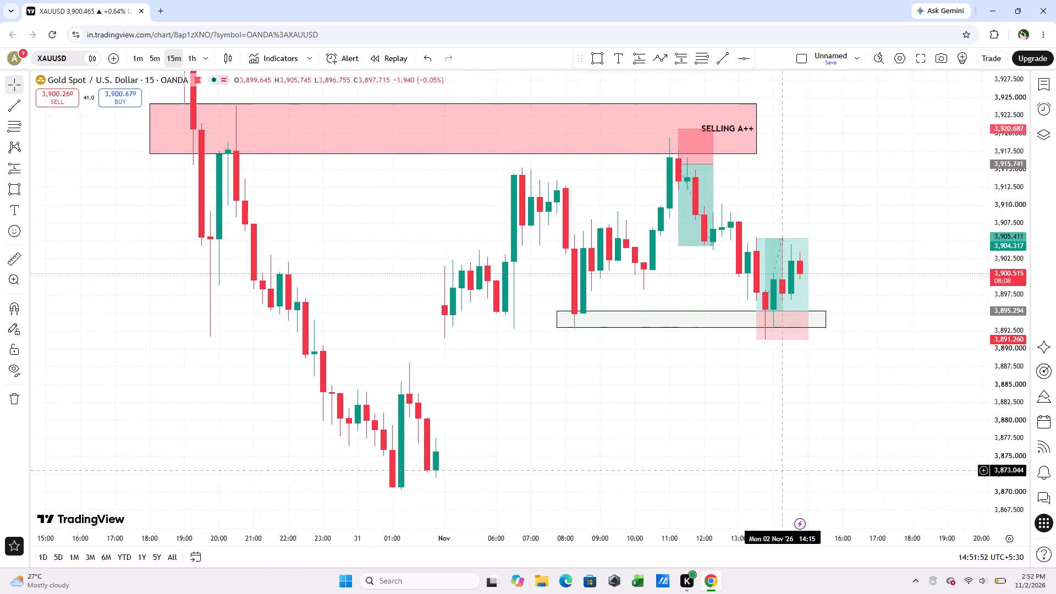
left_click_drag(780, 470, 791, 465)
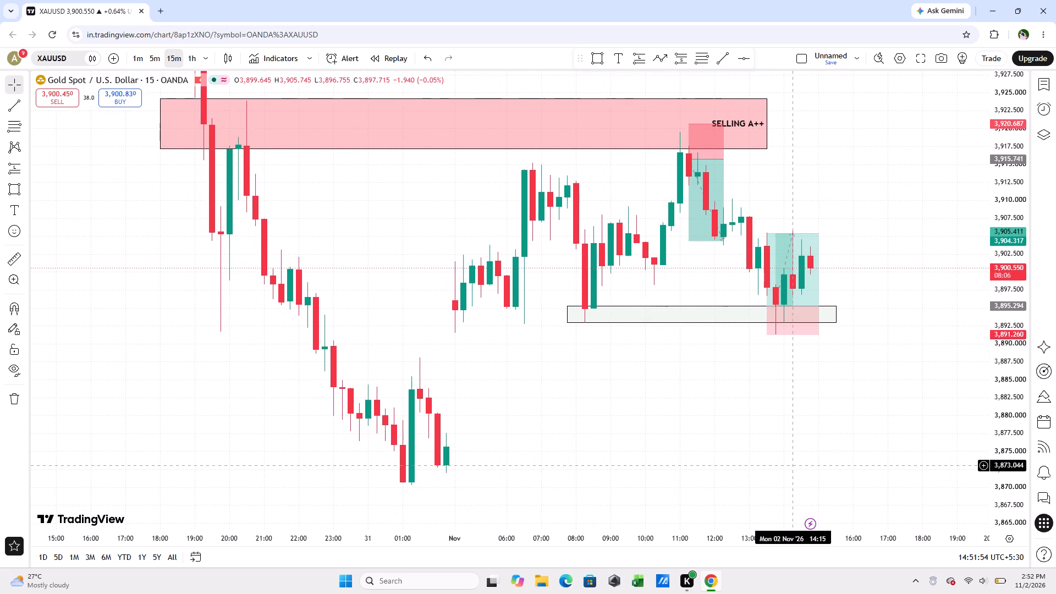
left_click_drag(791, 465, 755, 456)
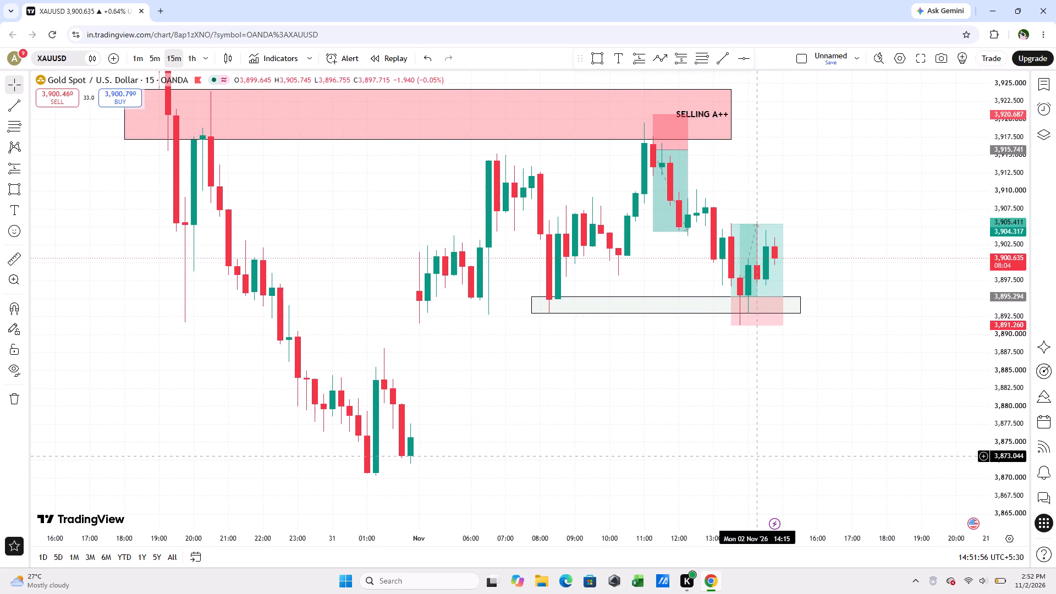
left_click_drag(755, 456, 689, 462)
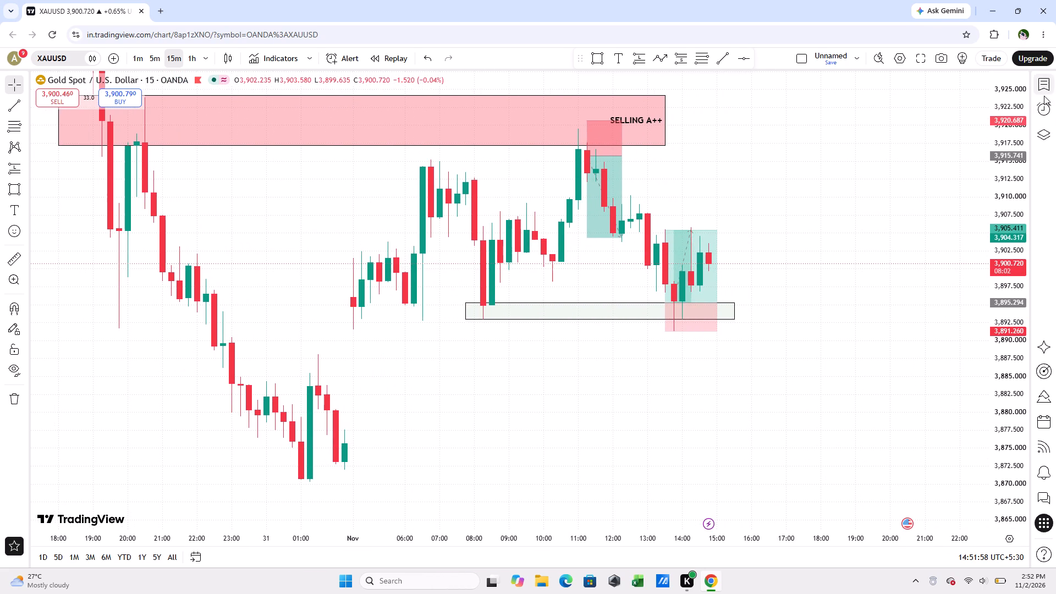
Open GBPJPY from the Red list watchlist and examine its price action on the 15-minute and 1-hour timeframes.
left_click(1044, 96)
left_click(968, 157)
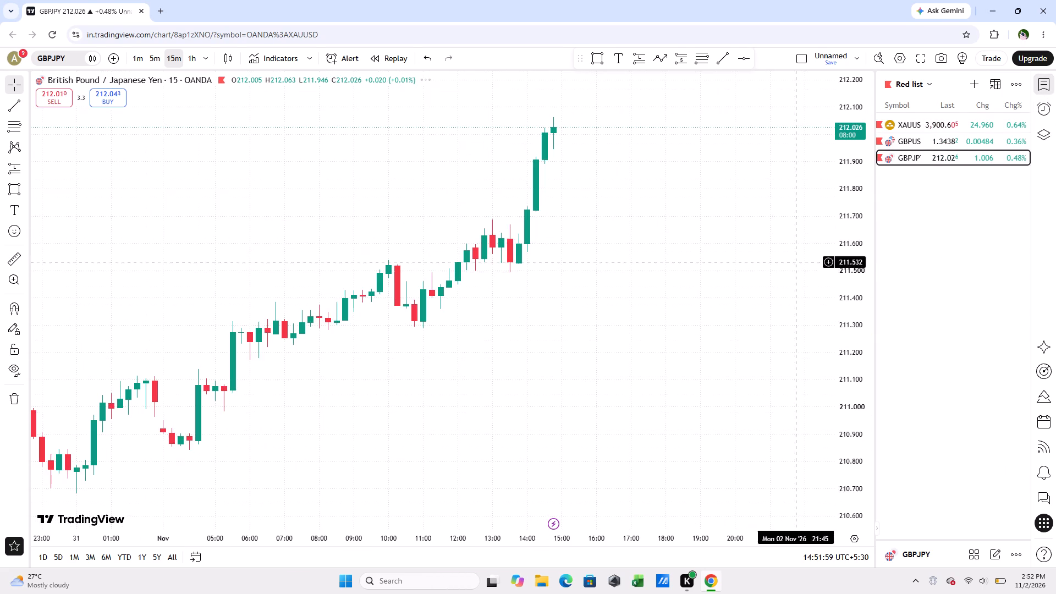
scroll(707, 329, "down", 7)
scroll(702, 341, "up", 1)
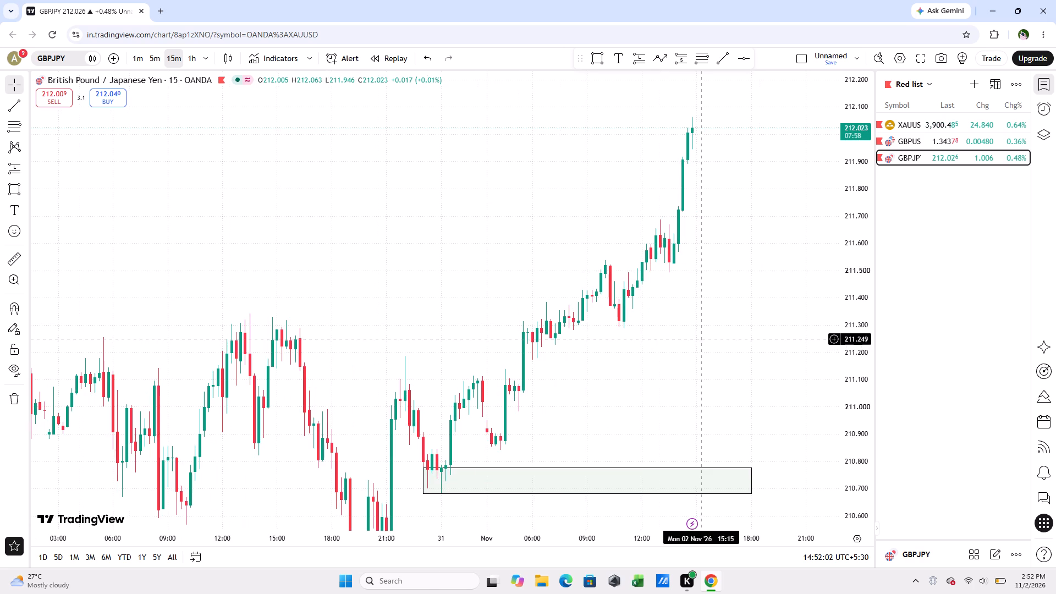
left_click_drag(700, 338, 590, 353)
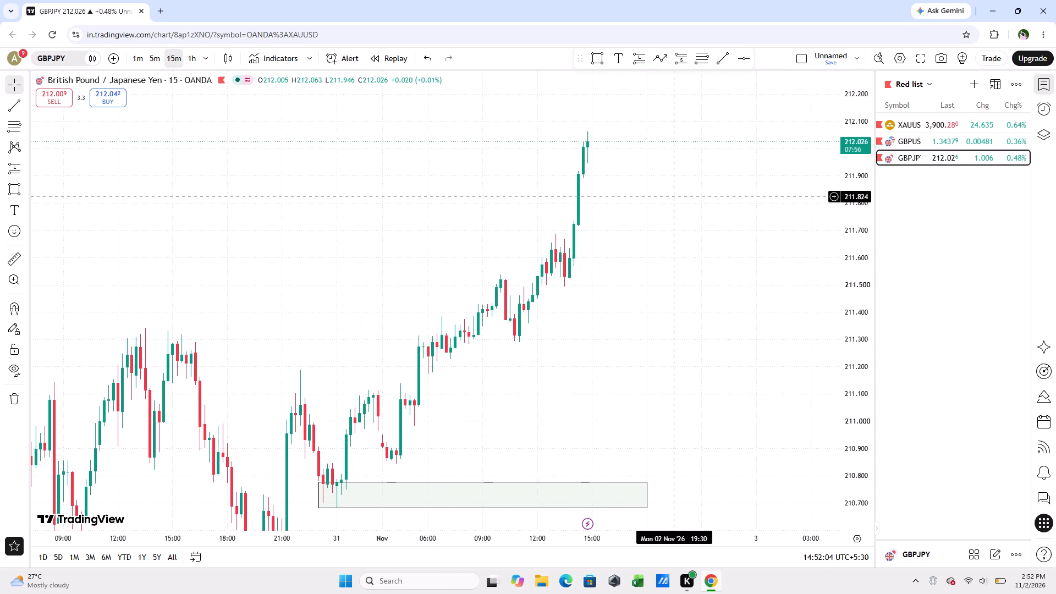
left_click_drag(452, 216, 366, 269)
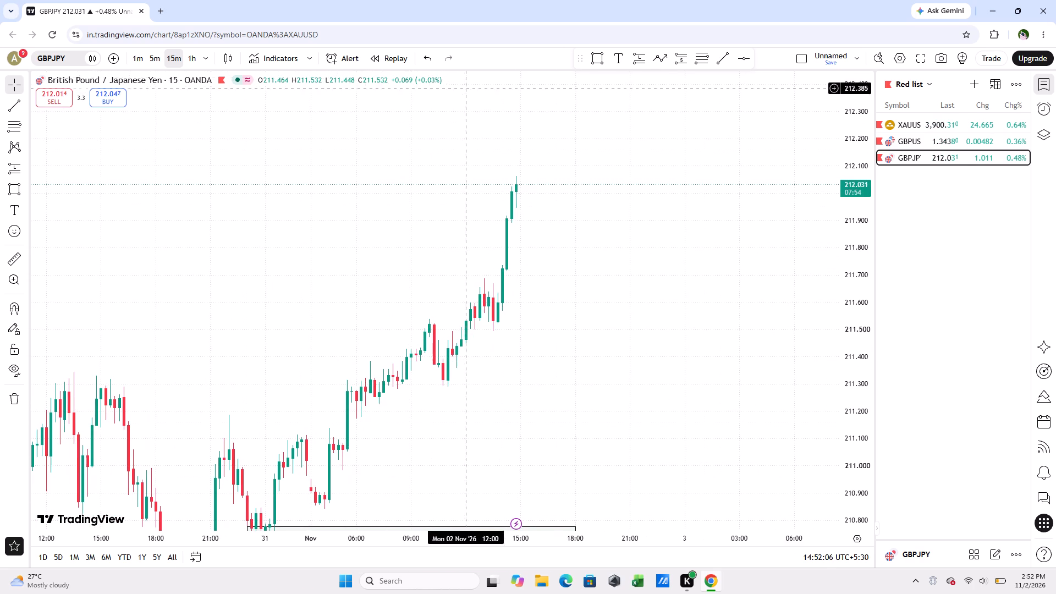
left_click(190, 53)
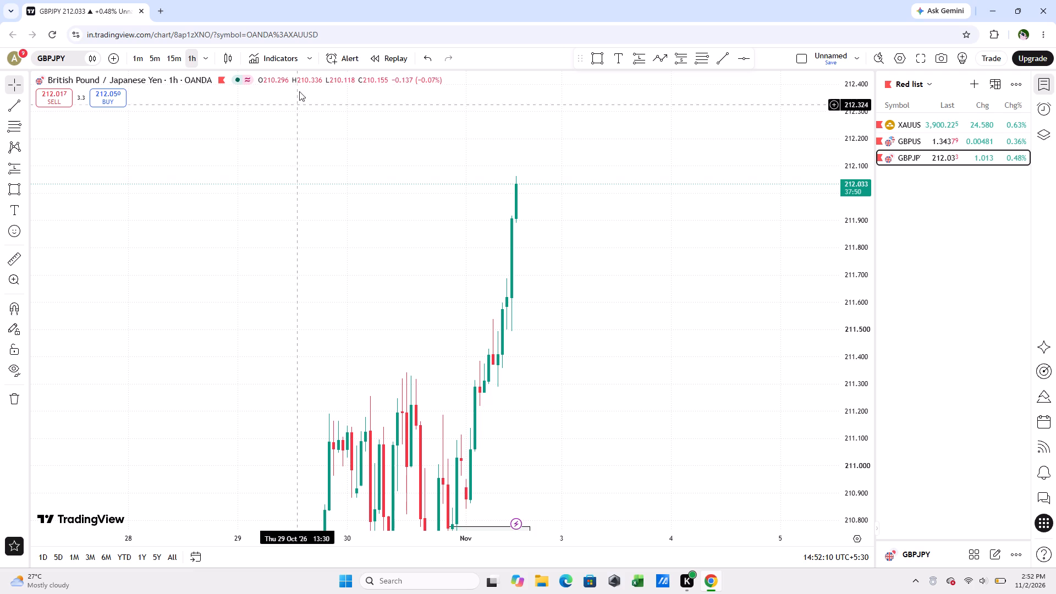
left_click(178, 55)
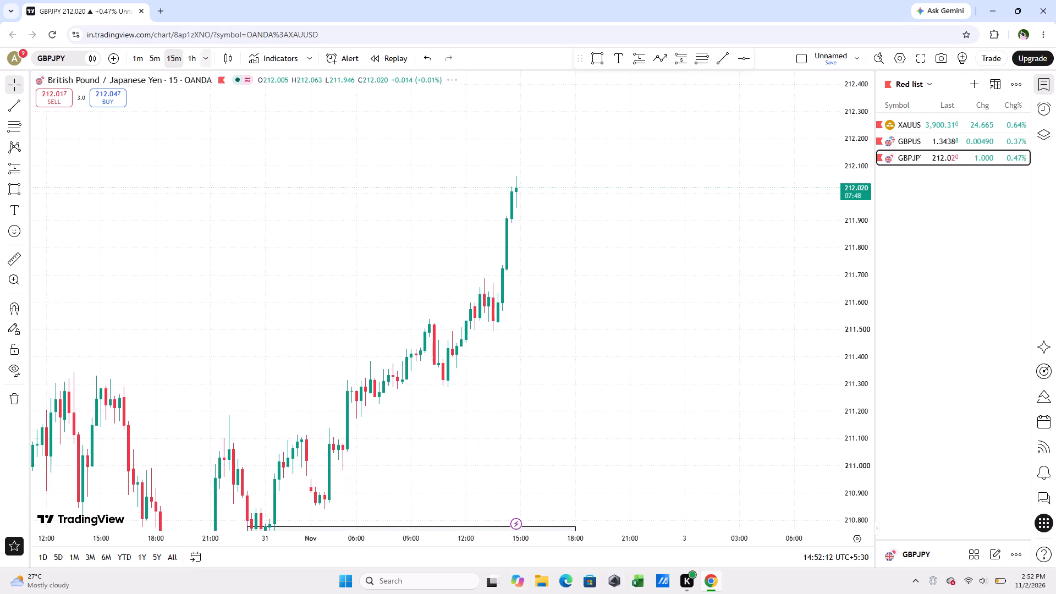
Open the GBPUSD 15-minute chart, bring its latest candles into view and hide the watchlist.
left_click(974, 135)
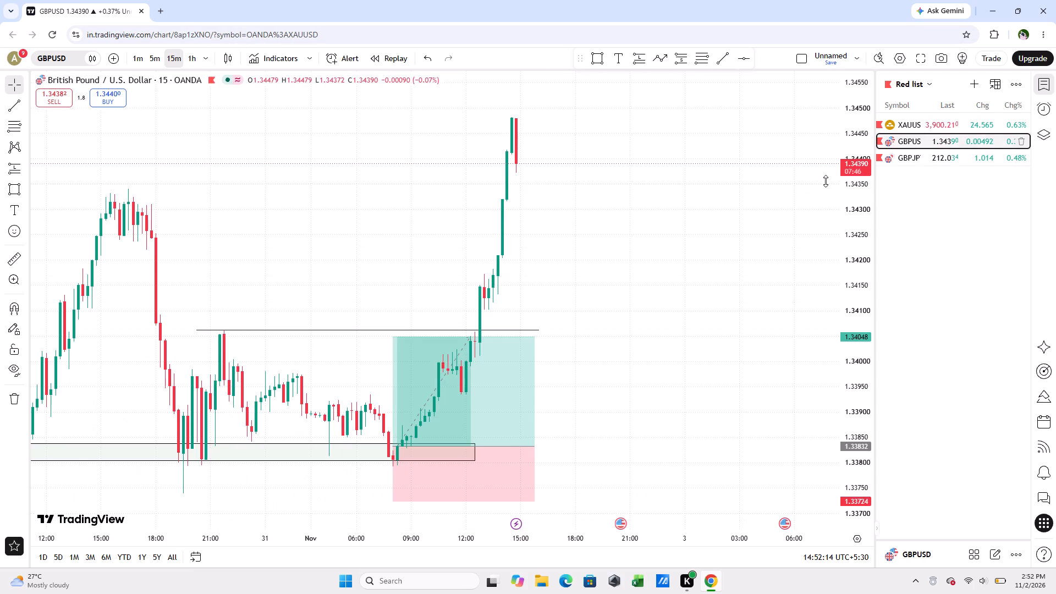
scroll(608, 226, "up", 1)
scroll(503, 231, "up", 1)
left_click_drag(514, 224, 670, 263)
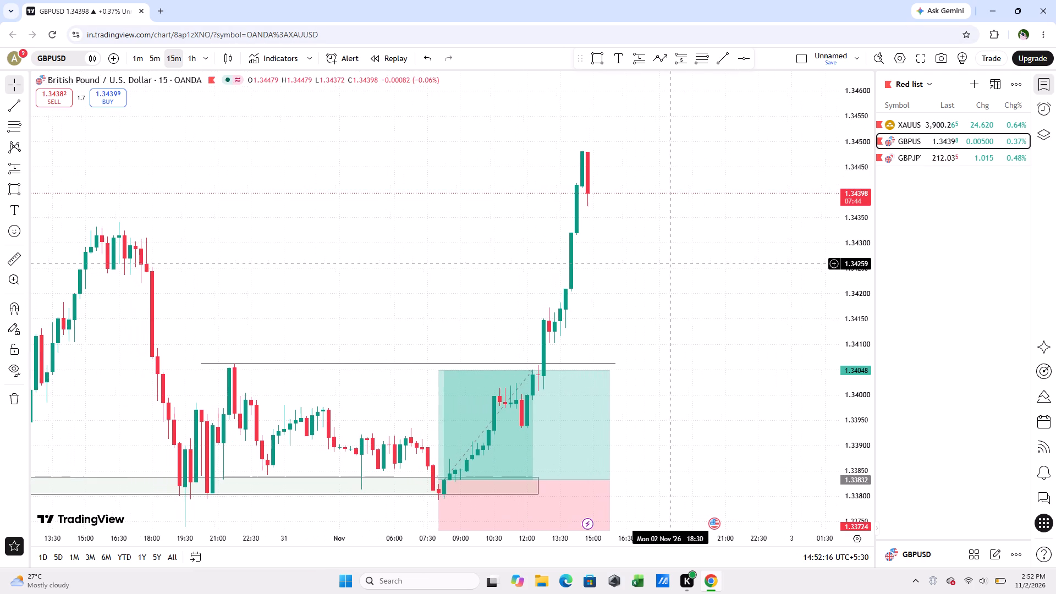
left_click(1045, 90)
scroll(812, 248, "up", 3)
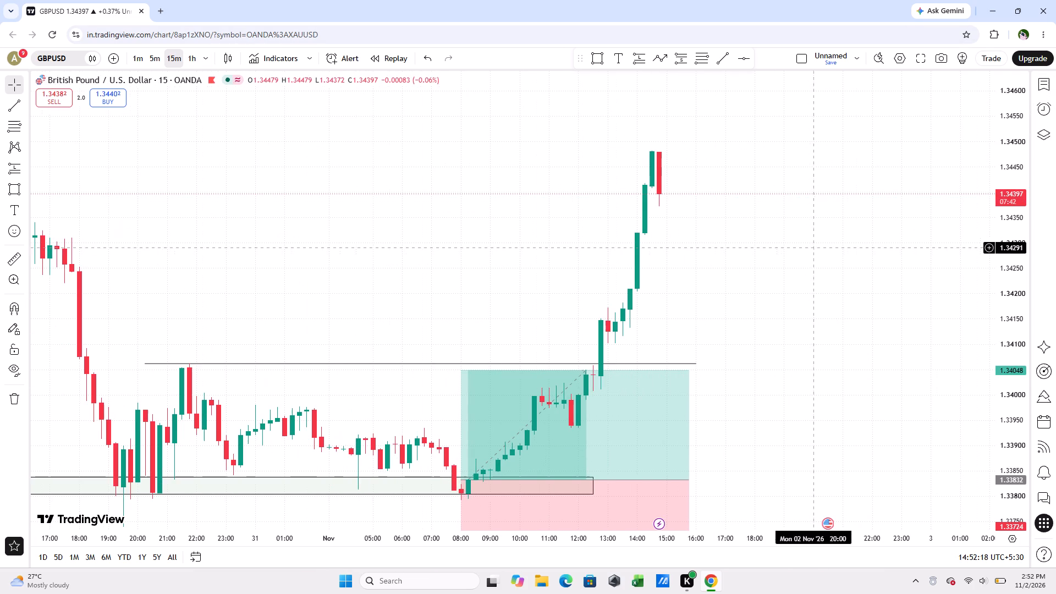
Place a GBPUSD short position at 1.34390 from 14:45 on 2 November, with target about 1.34041 and stop about 1.34504.
left_click(683, 66)
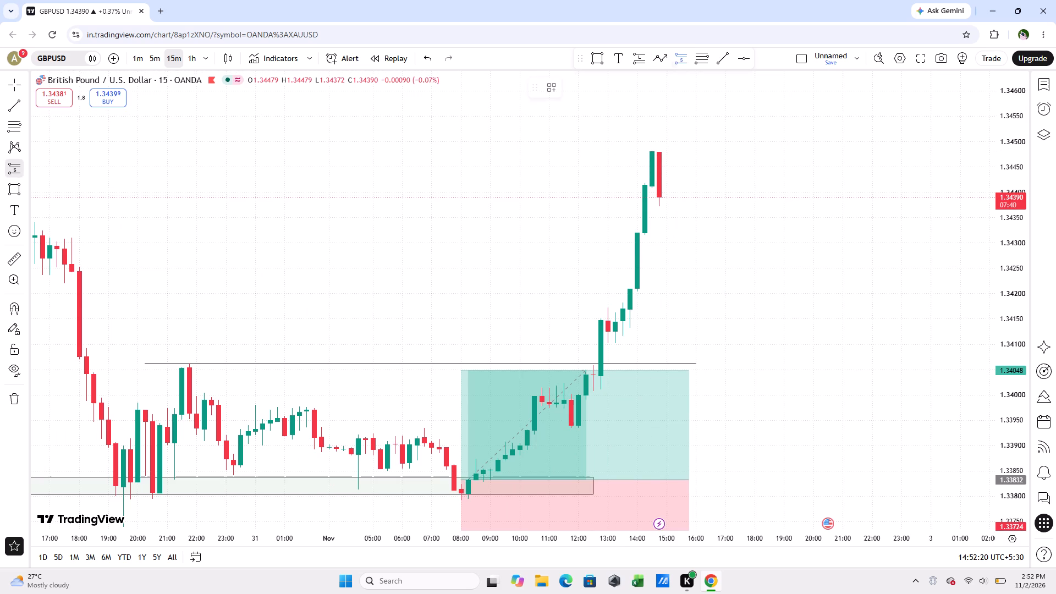
left_click(661, 197)
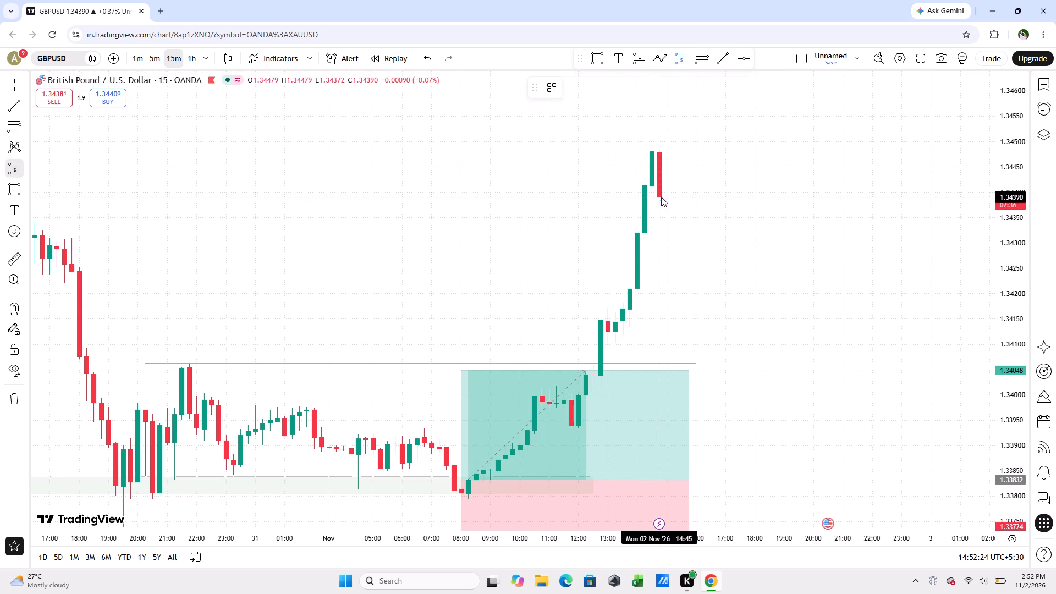
left_click_drag(657, 269, 642, 365)
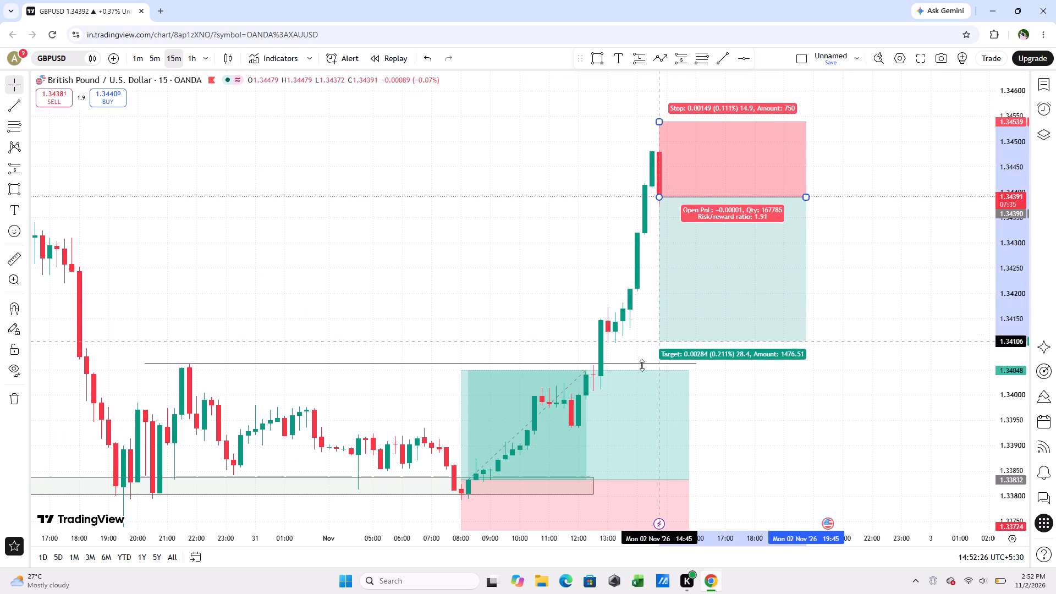
left_click_drag(642, 365, 640, 374)
left_click(927, 278)
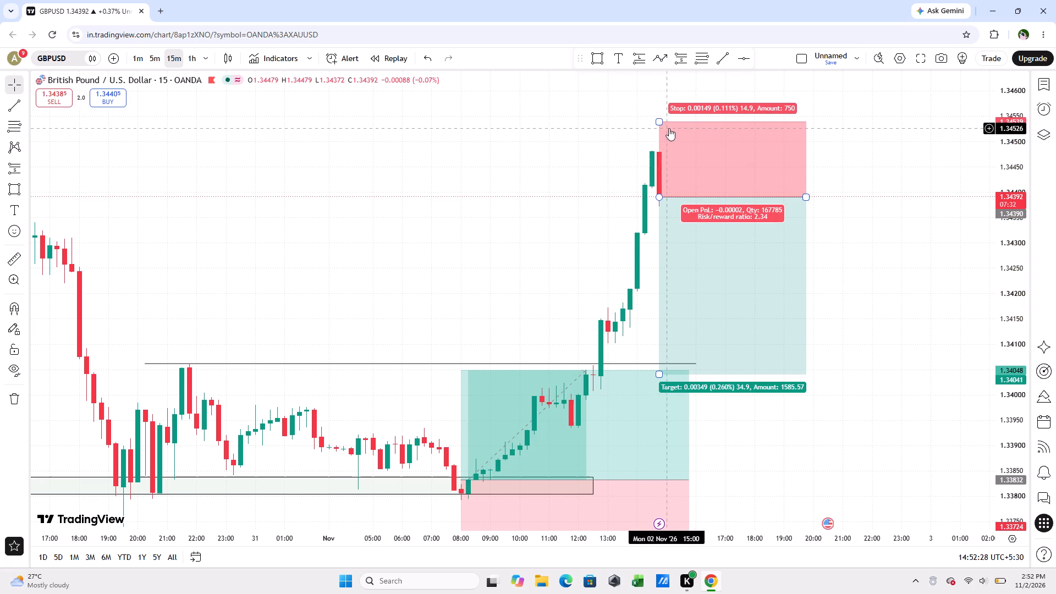
left_click_drag(658, 124, 643, 139)
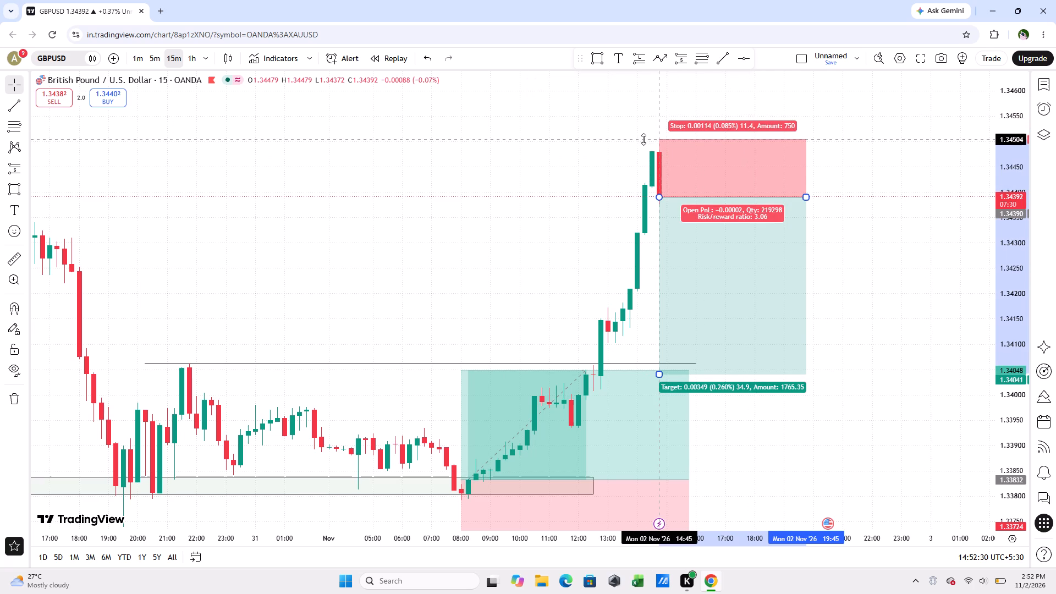
Raise the GBPUSD short position's stop level to about 1.34520.
left_click_drag(643, 139, 646, 129)
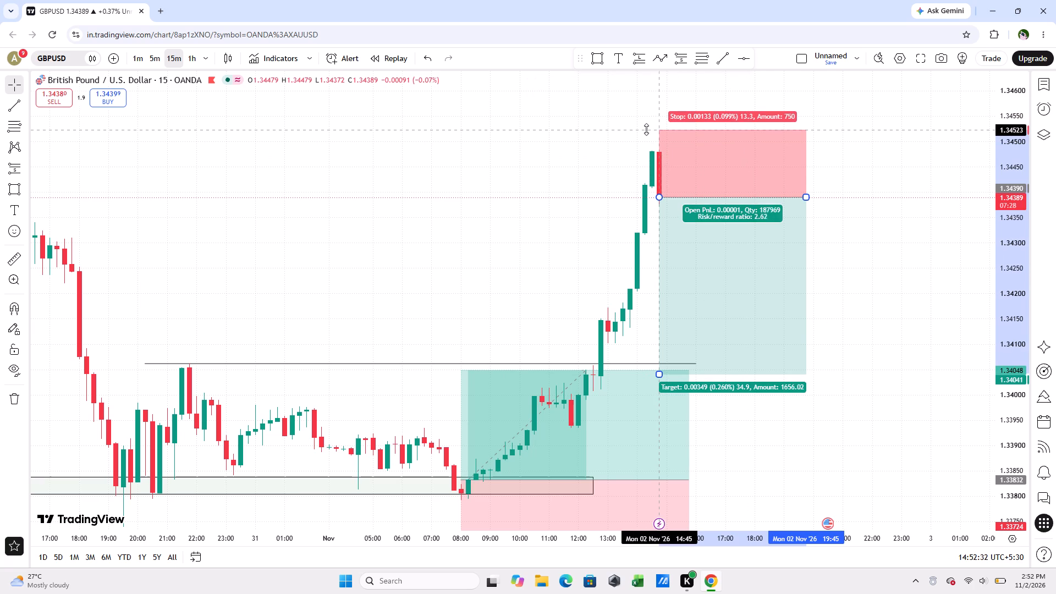
left_click_drag(646, 129, 646, 130)
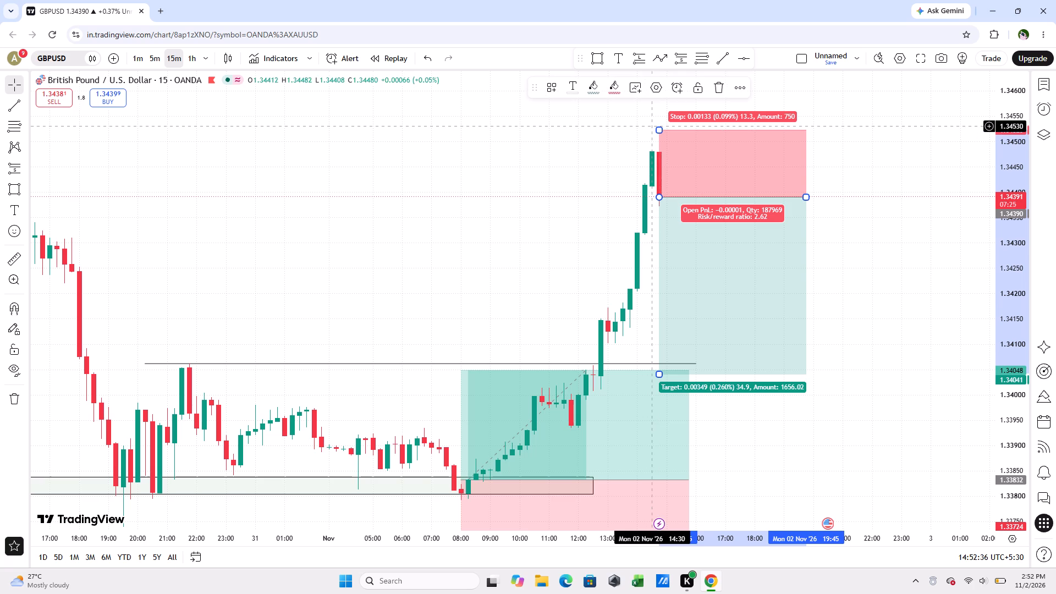
left_click_drag(657, 126, 658, 133)
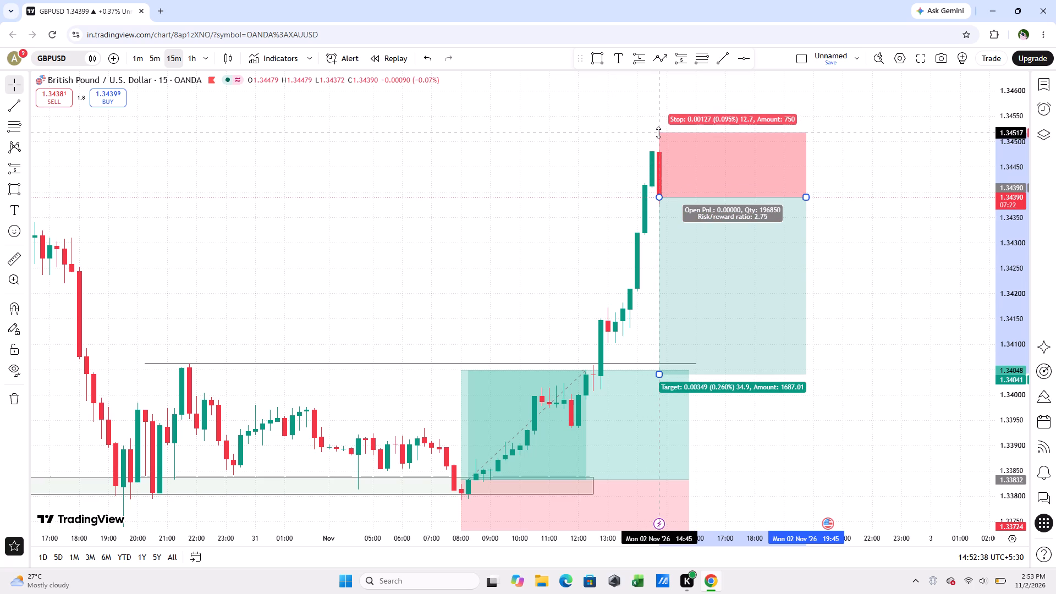
left_click_drag(658, 133, 659, 131)
left_click(852, 183)
Move the GBPUSD short position clear of the candles so it starts about 17:15 on 2 November with entry about 1.34388.
scroll(865, 212, "up", 1)
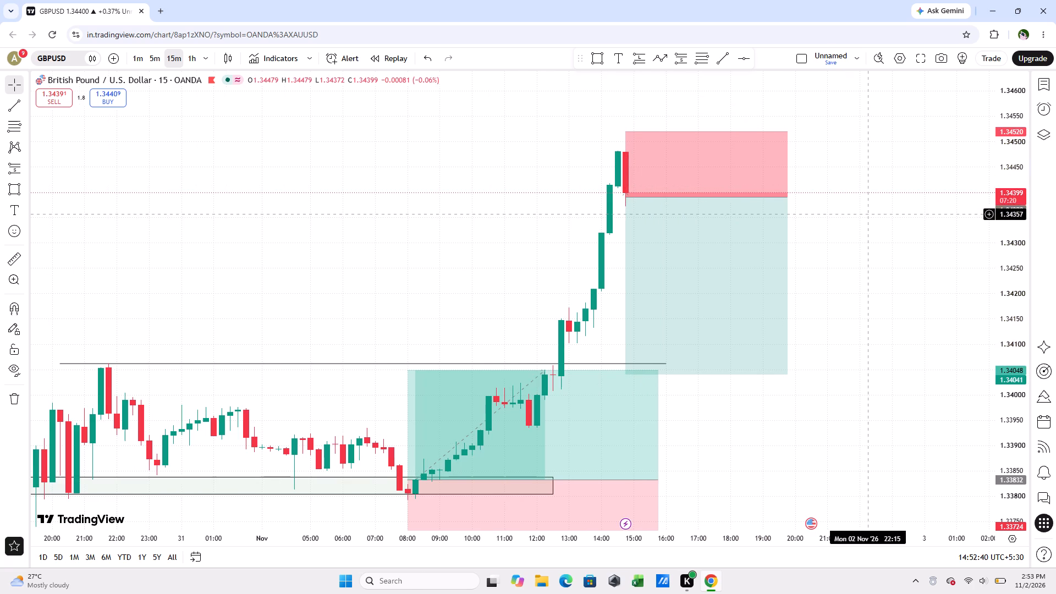
left_click_drag(870, 224, 849, 221)
left_click_drag(697, 231, 786, 257)
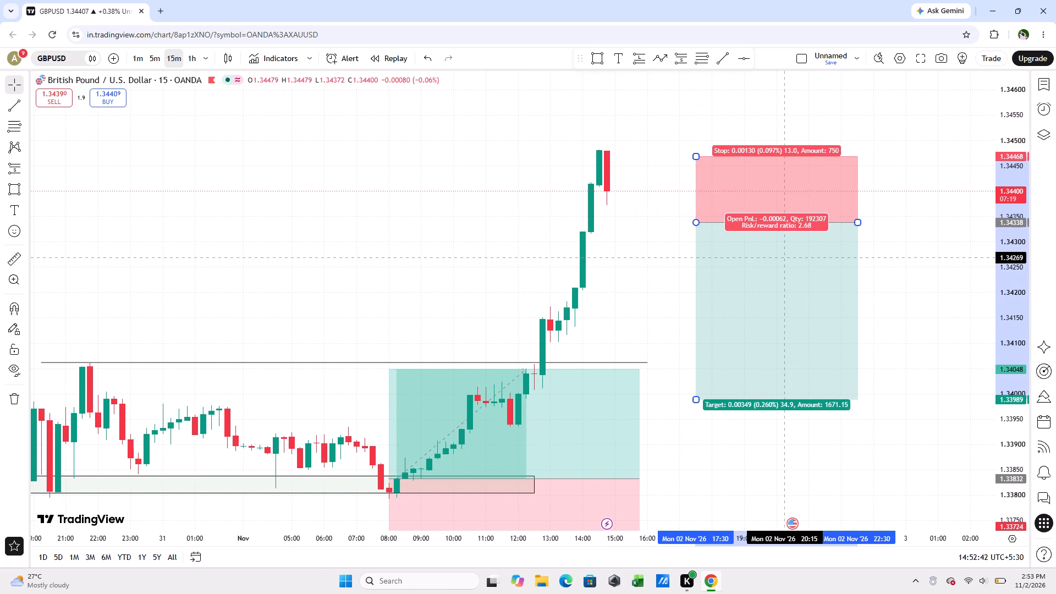
left_click_drag(786, 257, 777, 232)
left_click(885, 252)
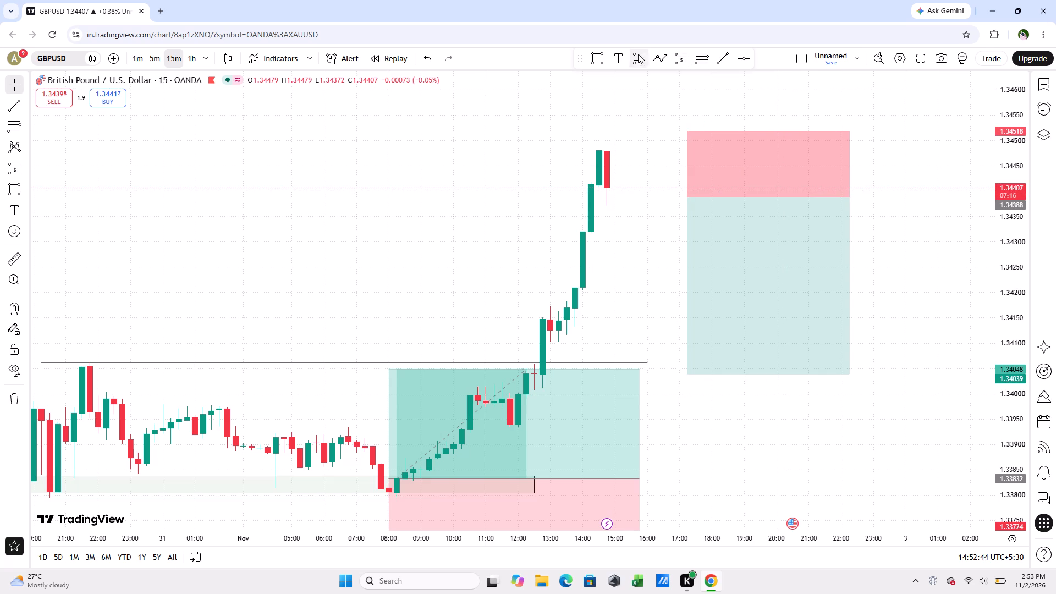
Draw a very thin rectangle along the 14:30 candle's top at about 1.34479, from 14:30 to 20:15, with red fill.
left_click(603, 59)
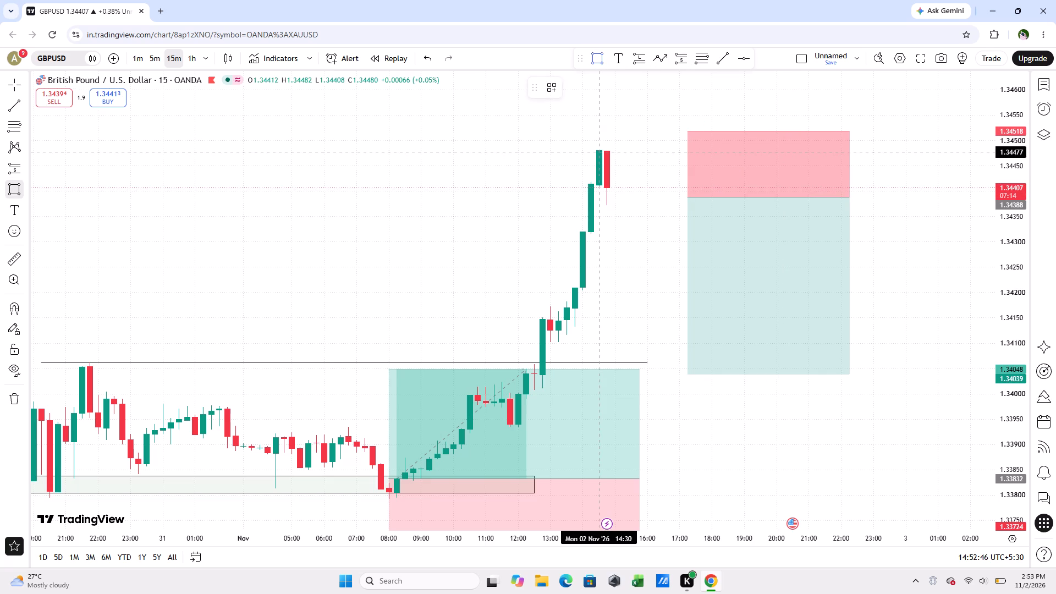
left_click(596, 152)
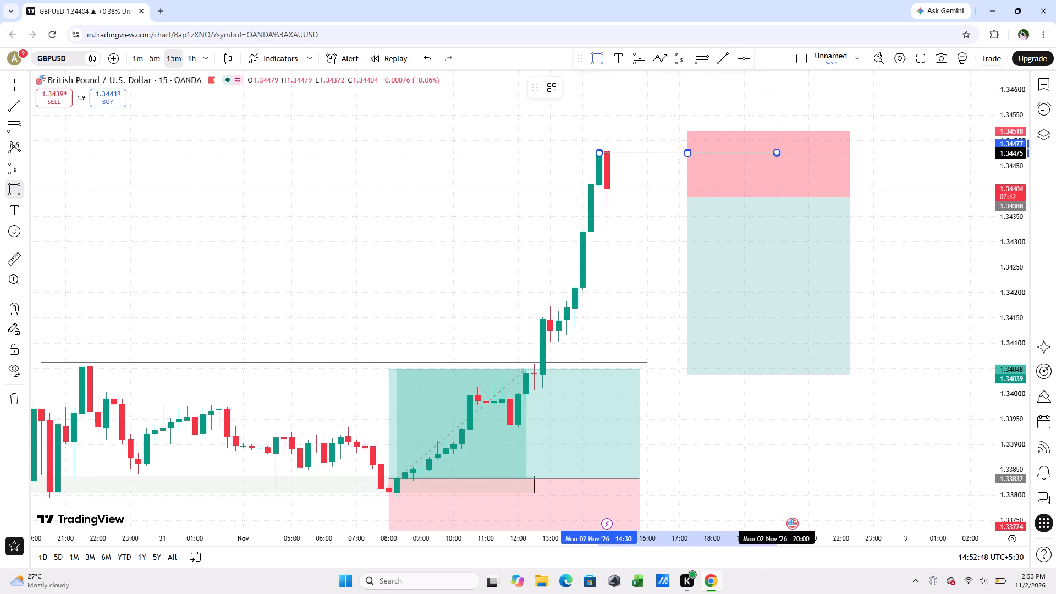
left_click(785, 151)
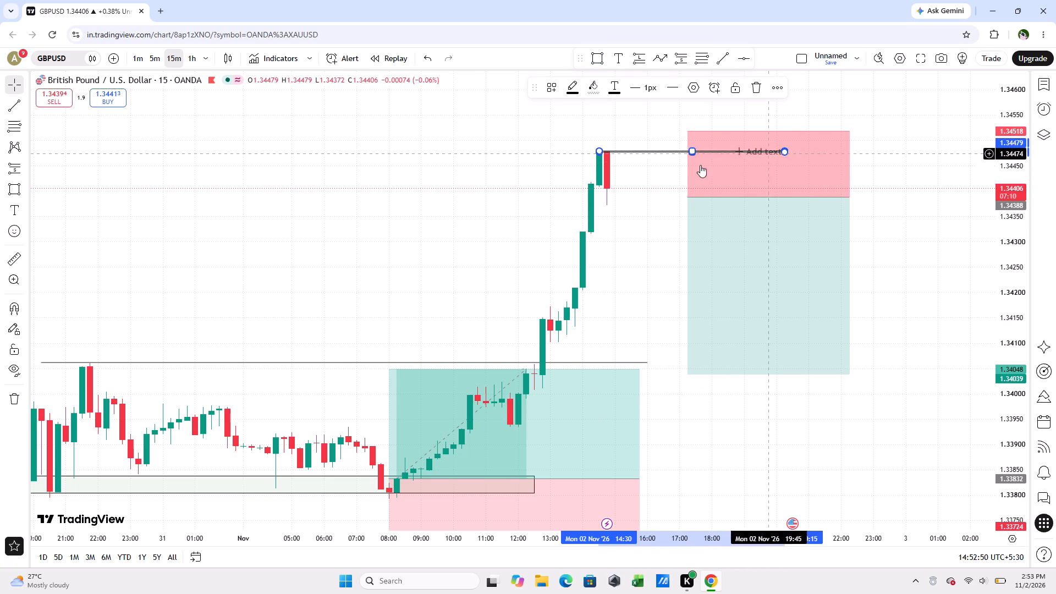
left_click(595, 87)
left_click(597, 126)
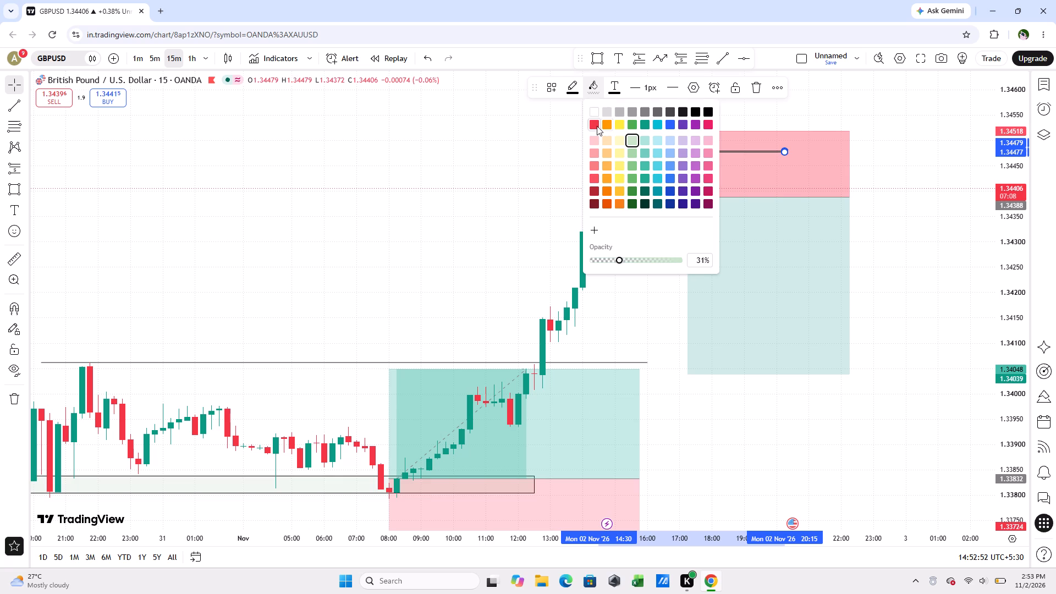
left_click(518, 158)
Shift the thin rectangle at the GBPUSD high slightly up and earlier so it starts at about 14:00.
left_click_drag(657, 150, 641, 150)
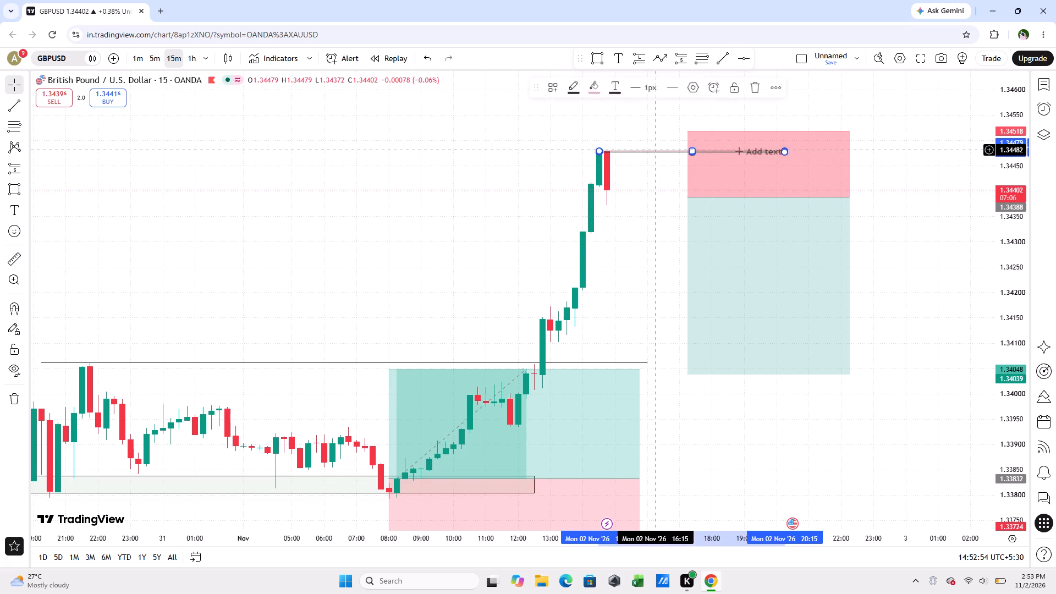
left_click_drag(641, 150, 642, 148)
left_click(537, 175)
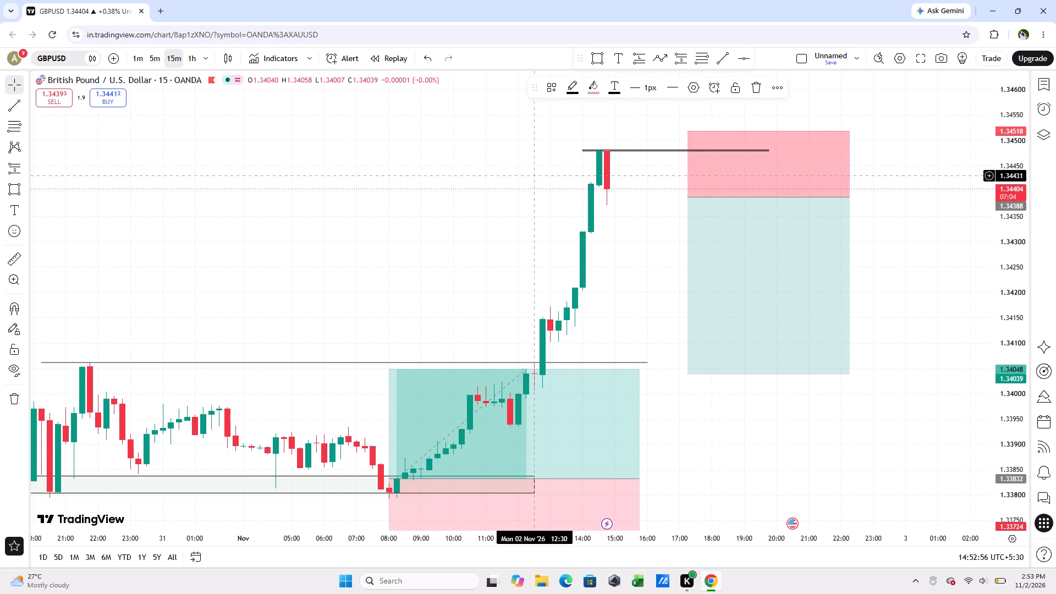
left_click(643, 258)
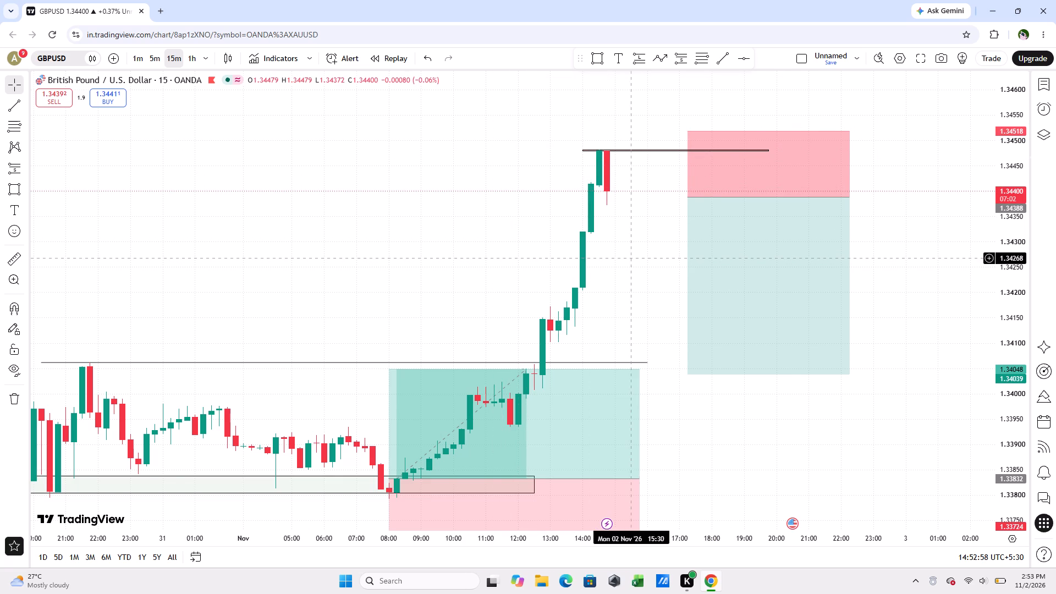
Examine the GBPUSD rally from the lower support zone up to the new line and short position.
scroll(630, 260, "down", 4)
left_click_drag(605, 287, 606, 216)
scroll(606, 216, "down", 3)
left_click_drag(664, 216, 558, 243)
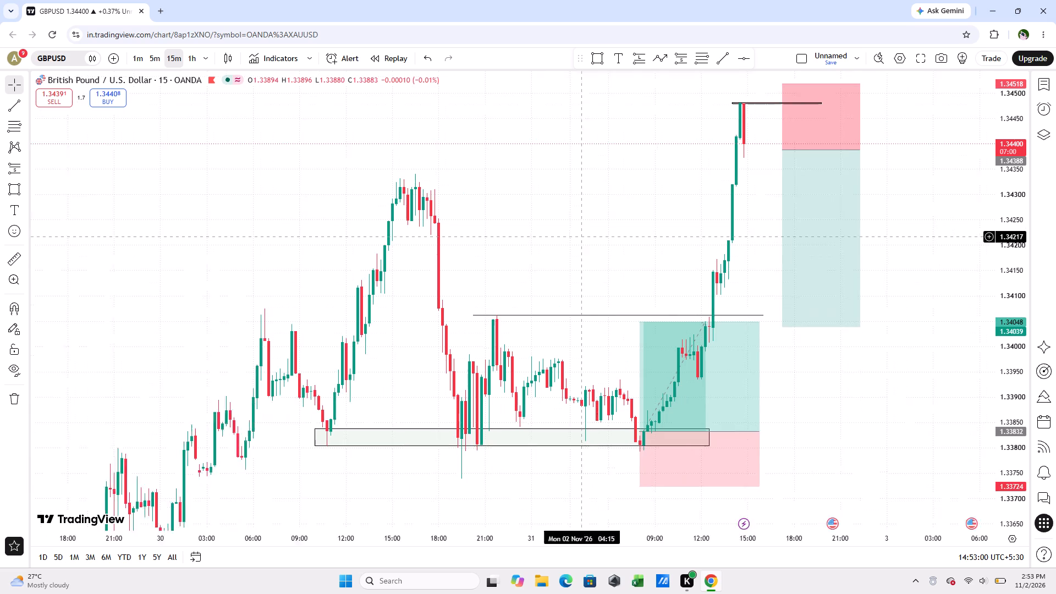
left_click_drag(558, 243, 517, 256)
scroll(518, 249, "up", 2)
left_click_drag(747, 366, 809, 367)
Open XAUUSD from the Red list watchlist, hide the watchlist and switch the chart to the 5-minute timeframe.
left_click(1051, 93)
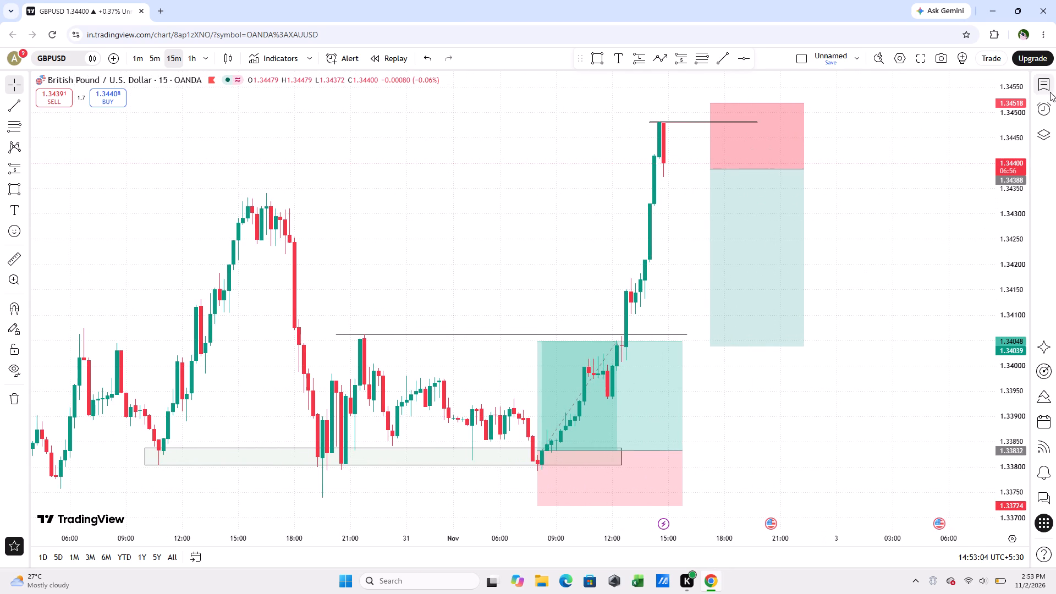
left_click(962, 126)
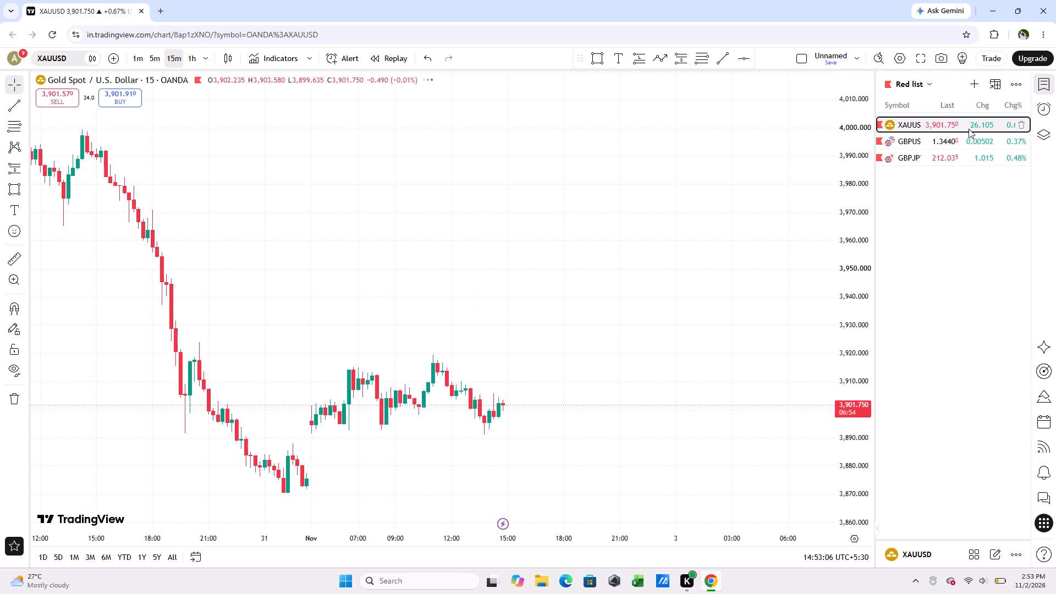
left_click(1055, 89)
scroll(999, 275, "up", 7)
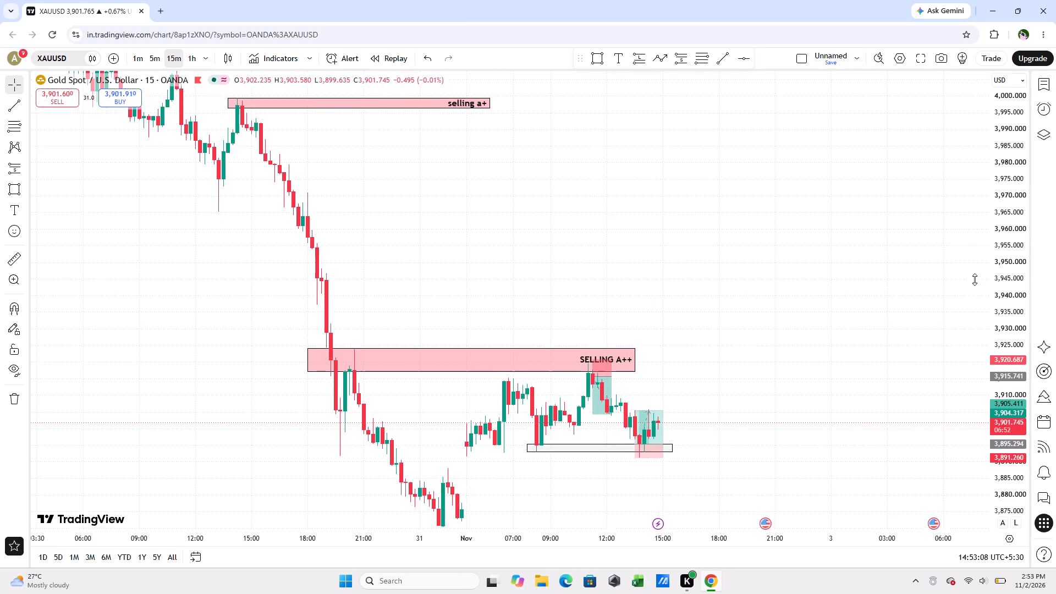
scroll(582, 402, "up", 2)
left_click(152, 60)
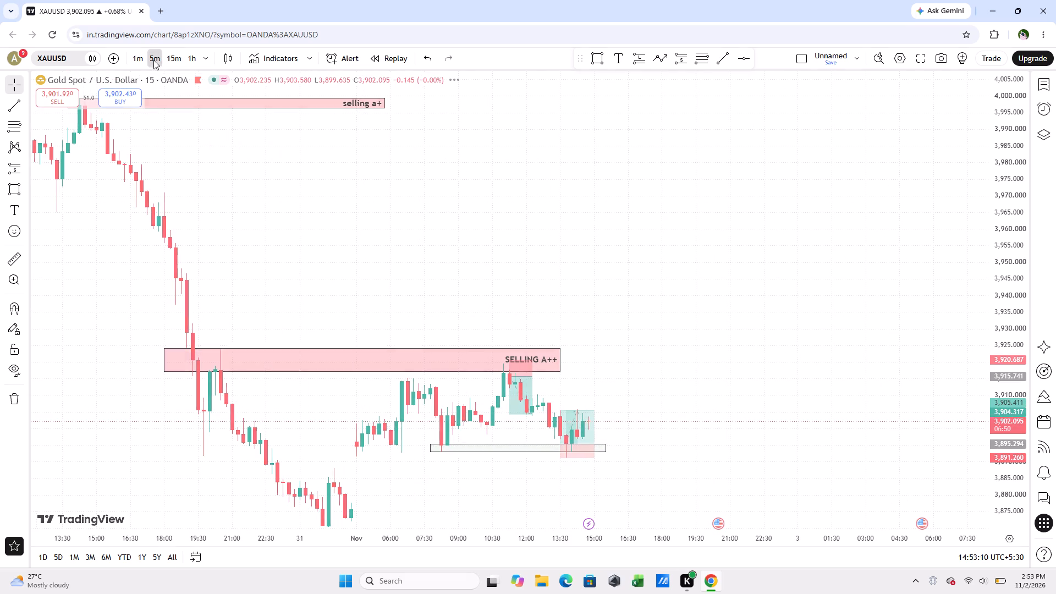
Examine the XAUUSD 5-minute price action around the SELLING A++ zone, the lower support zone and both positions.
scroll(658, 195, "down", 4)
scroll(1027, 321, "up", 4)
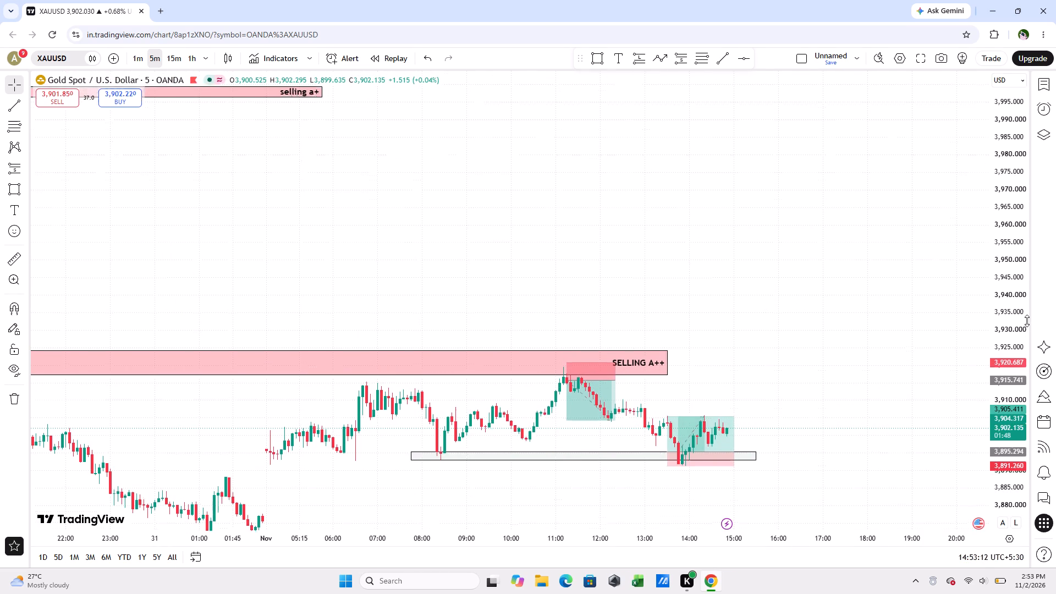
scroll(1027, 321, "up", 3)
left_click_drag(822, 378, 841, 290)
scroll(859, 345, "down", 3)
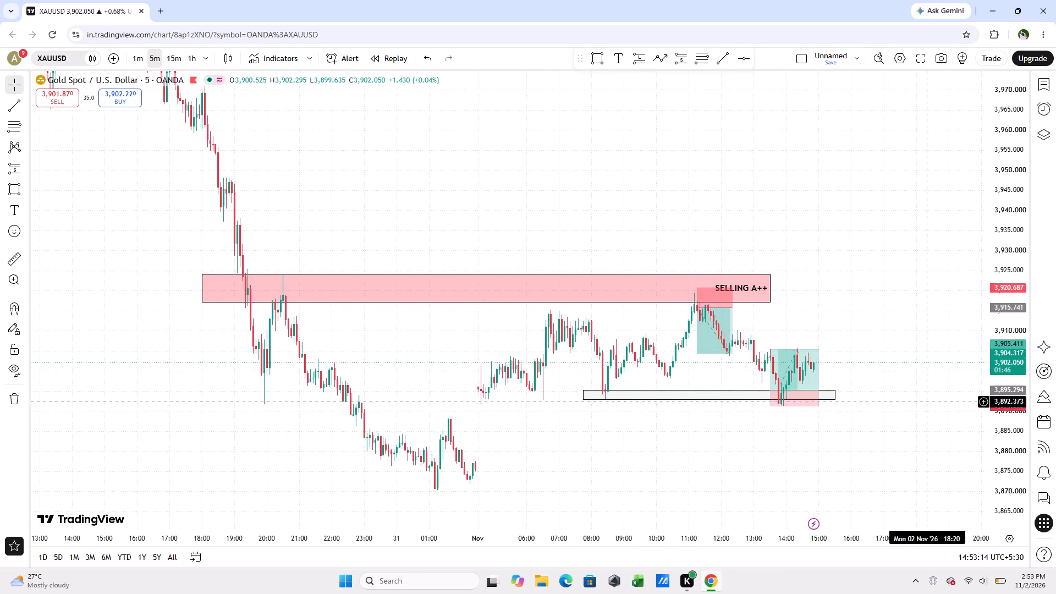
scroll(995, 382, "up", 7)
scroll(1005, 372, "up", 14)
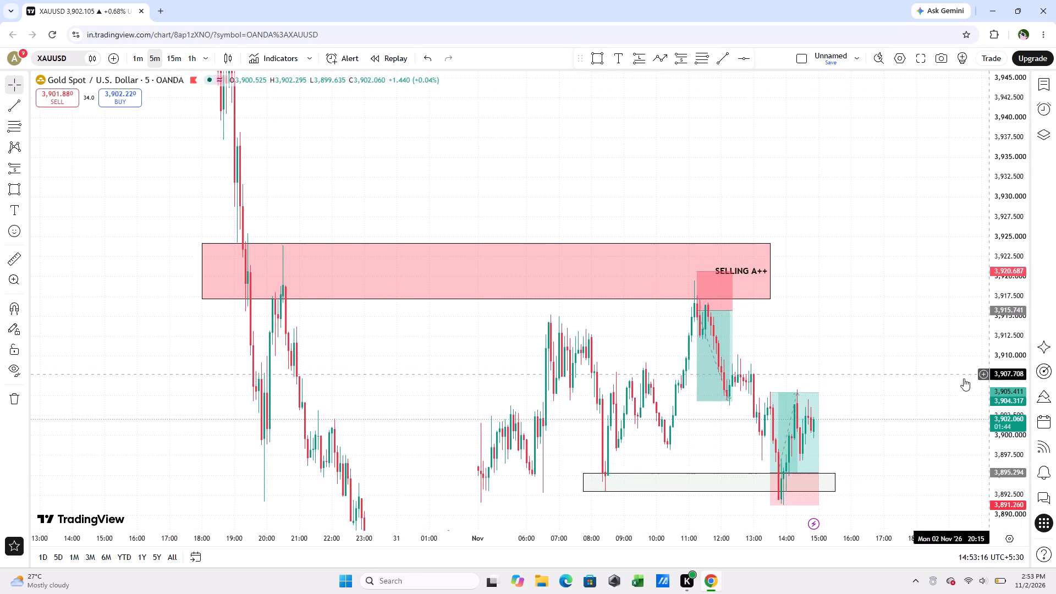
scroll(908, 368, "up", 5)
left_click_drag(887, 359, 1004, 283)
scroll(829, 307, "down", 4)
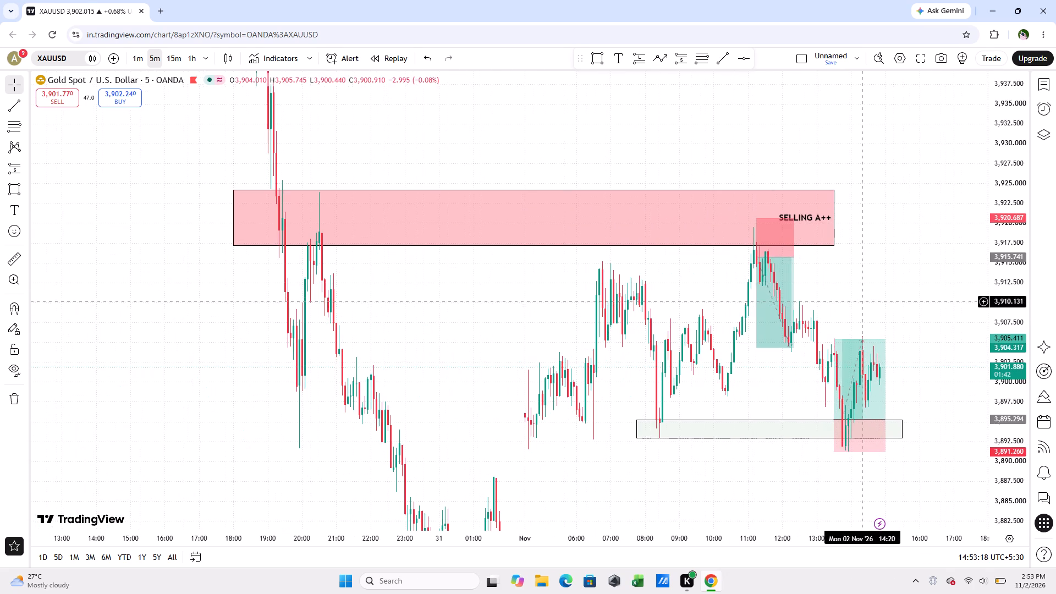
left_click_drag(863, 299, 782, 241)
left_click(771, 250)
scroll(771, 250, "up", 3)
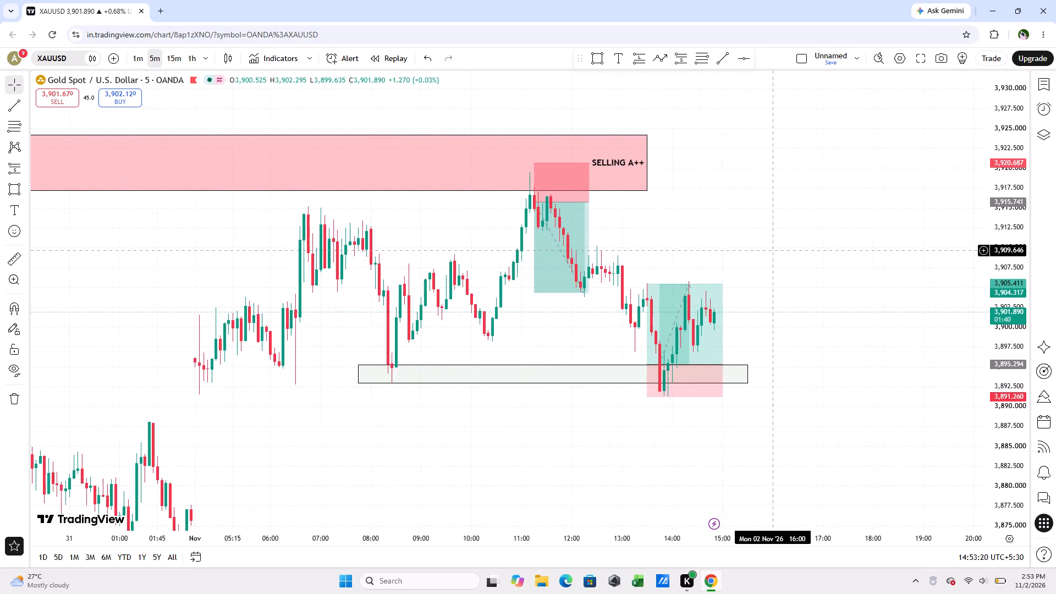
scroll(773, 258, "up", 2)
scroll(834, 353, "down", 3)
scroll(895, 380, "up", 2)
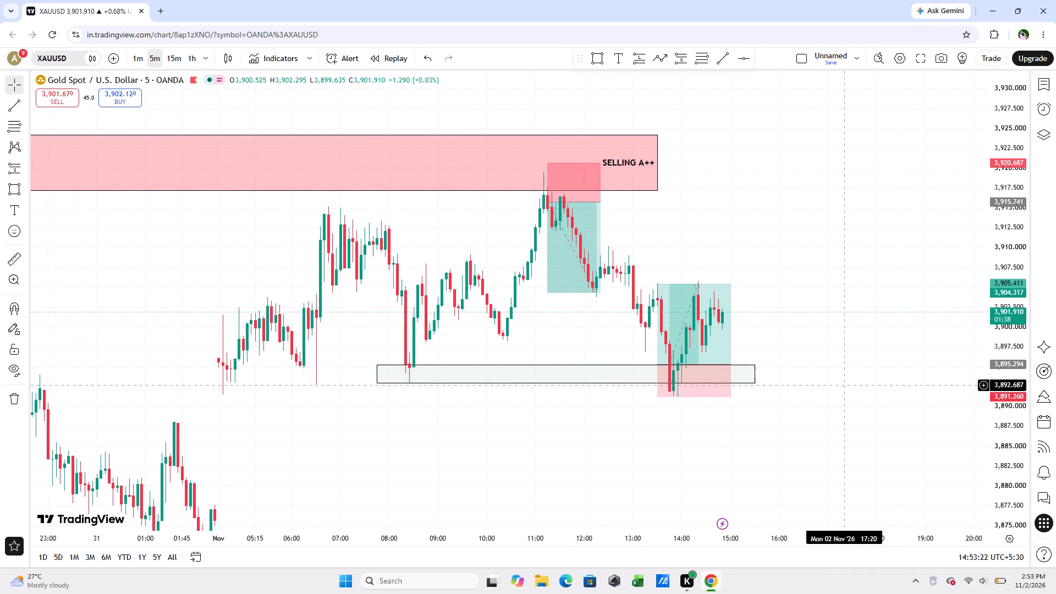
left_click_drag(830, 409, 919, 406)
scroll(1024, 378, "up", 6)
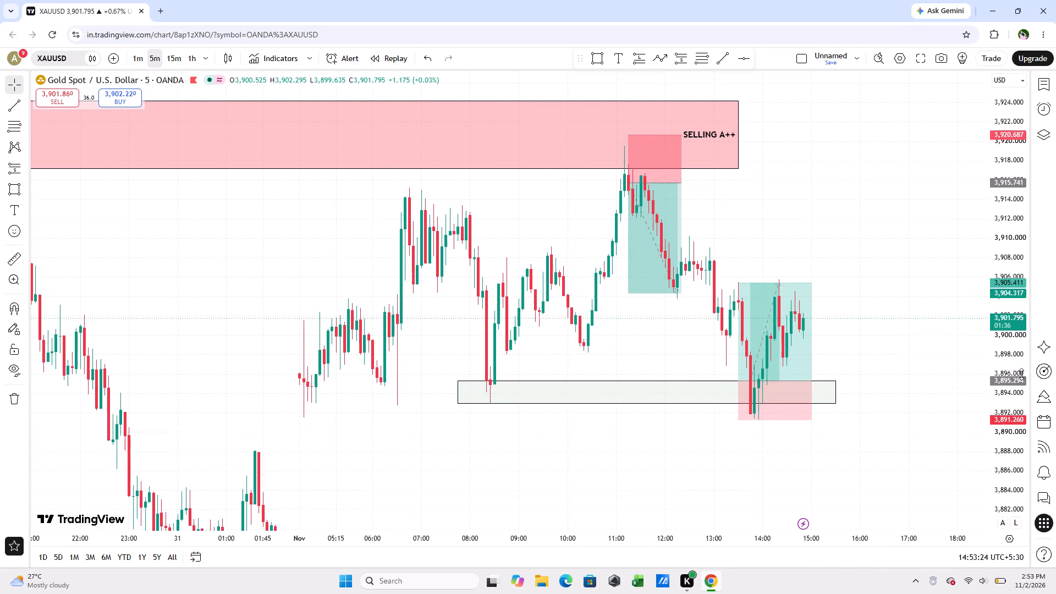
scroll(831, 406, "up", 4)
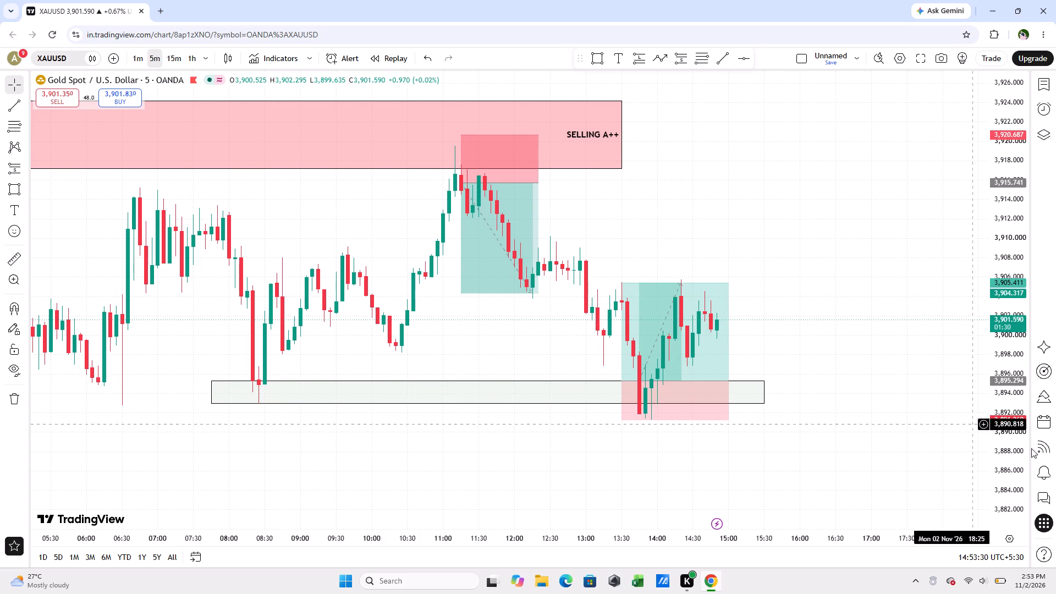
Examine the latest XAUUSD 5-minute candles up close against the long position and the lower support zone.
scroll(1016, 423, "up", 4)
scroll(868, 385, "up", 4)
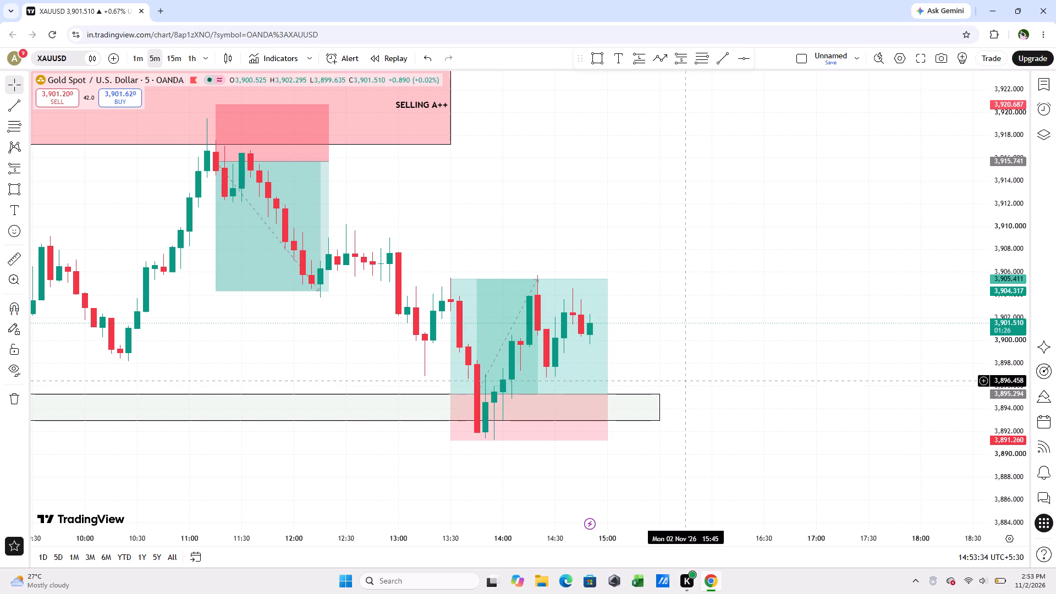
left_click_drag(675, 326, 845, 364)
scroll(819, 351, "down", 3)
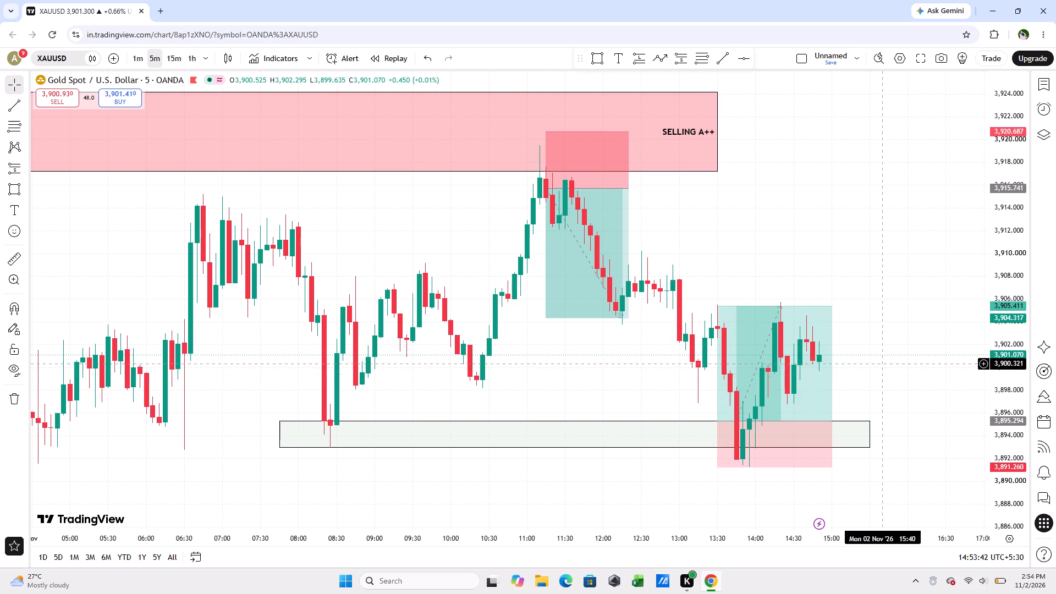
scroll(874, 257, "up", 2)
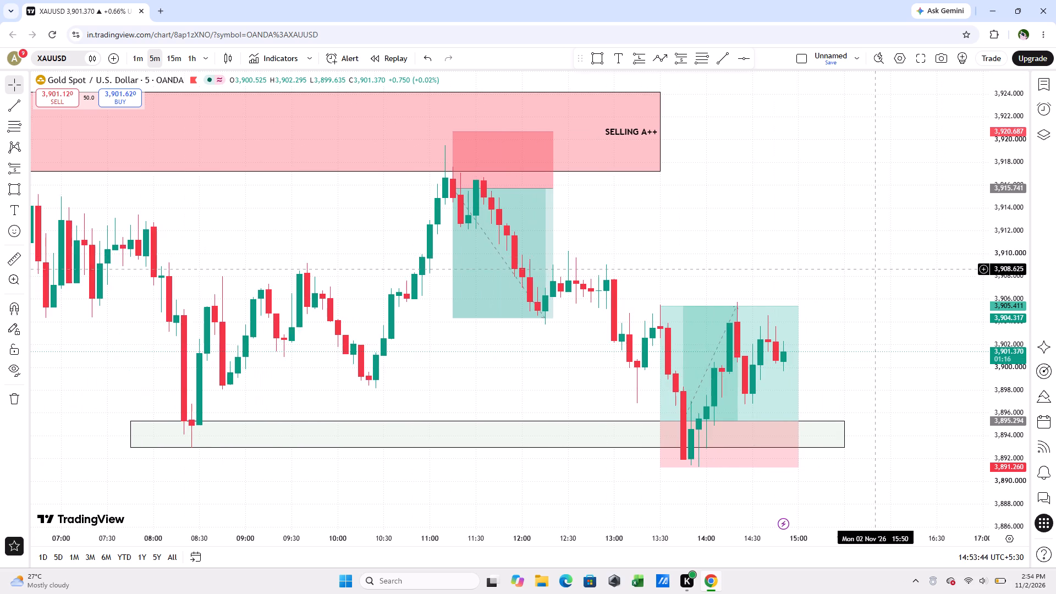
scroll(875, 271, "down", 3)
left_click_drag(944, 244, 893, 241)
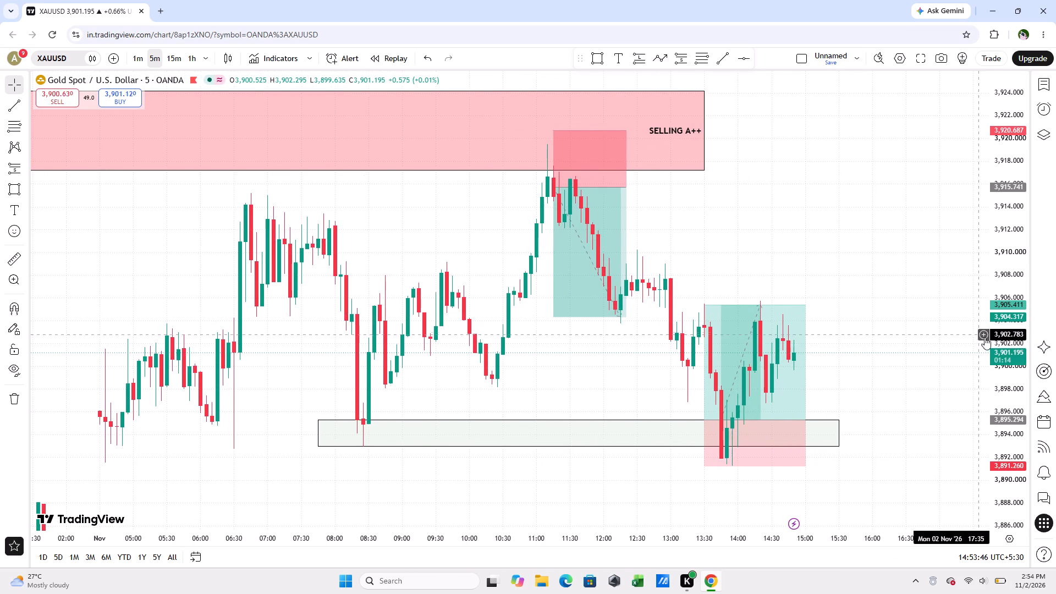
scroll(988, 339, "up", 3)
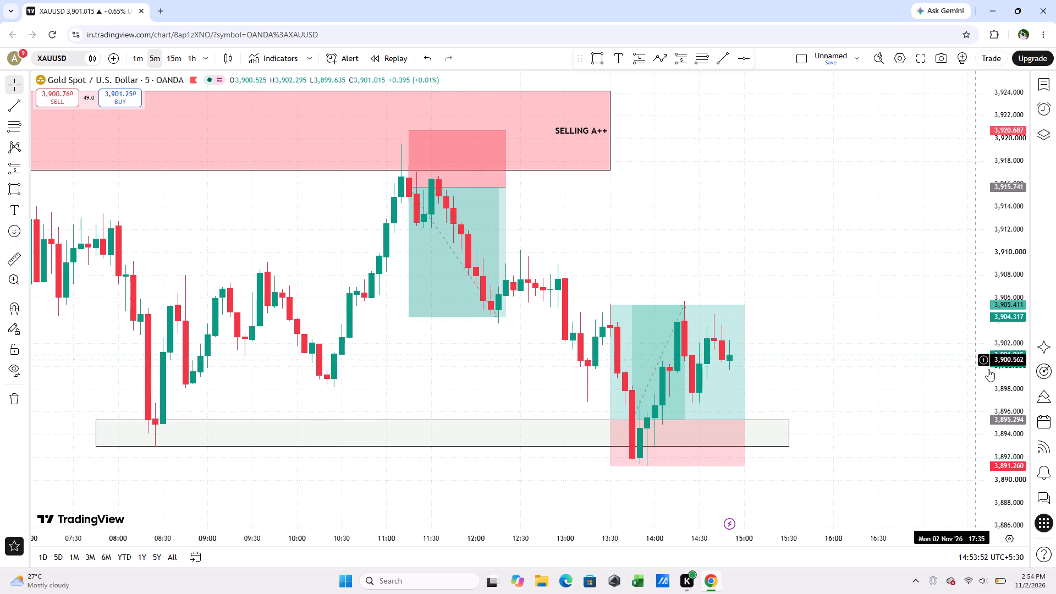
scroll(1007, 329, "up", 7)
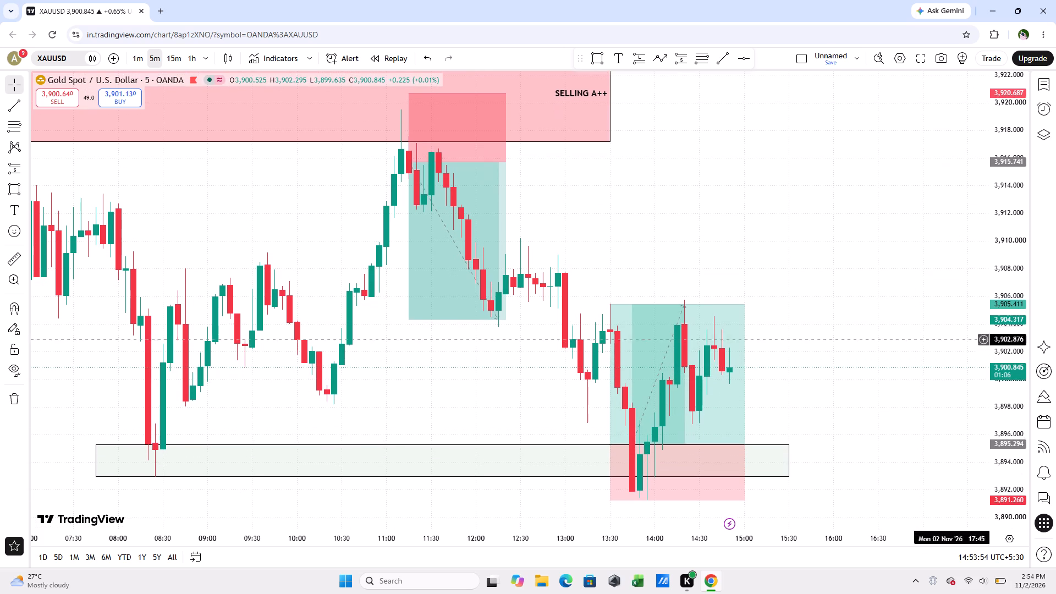
scroll(782, 397, "up", 3)
scroll(779, 387, "down", 5)
left_click_drag(809, 325, 897, 277)
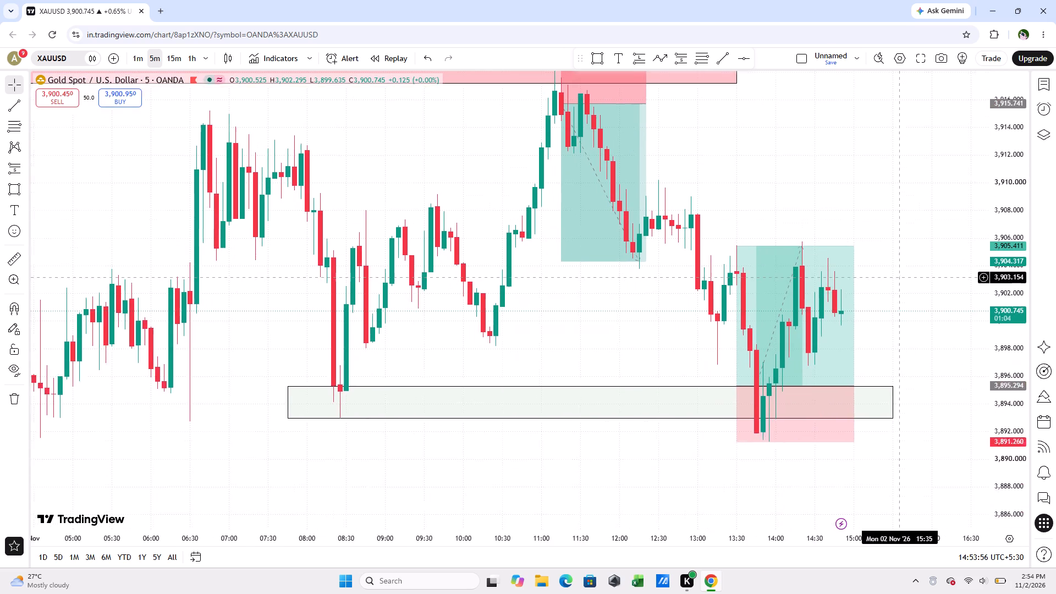
left_click_drag(897, 277, 909, 302)
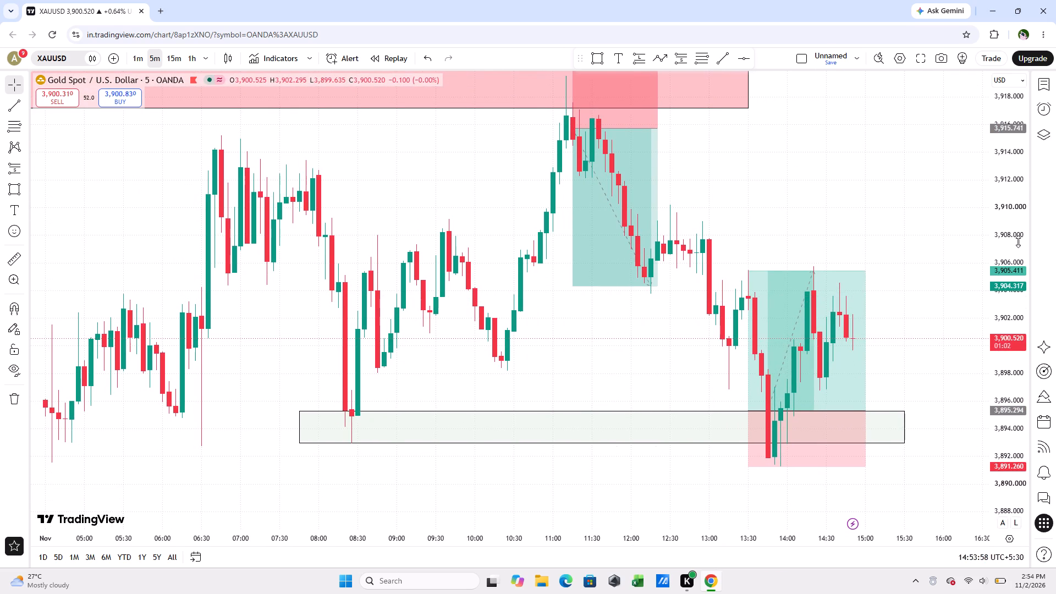
scroll(950, 305, "up", 2)
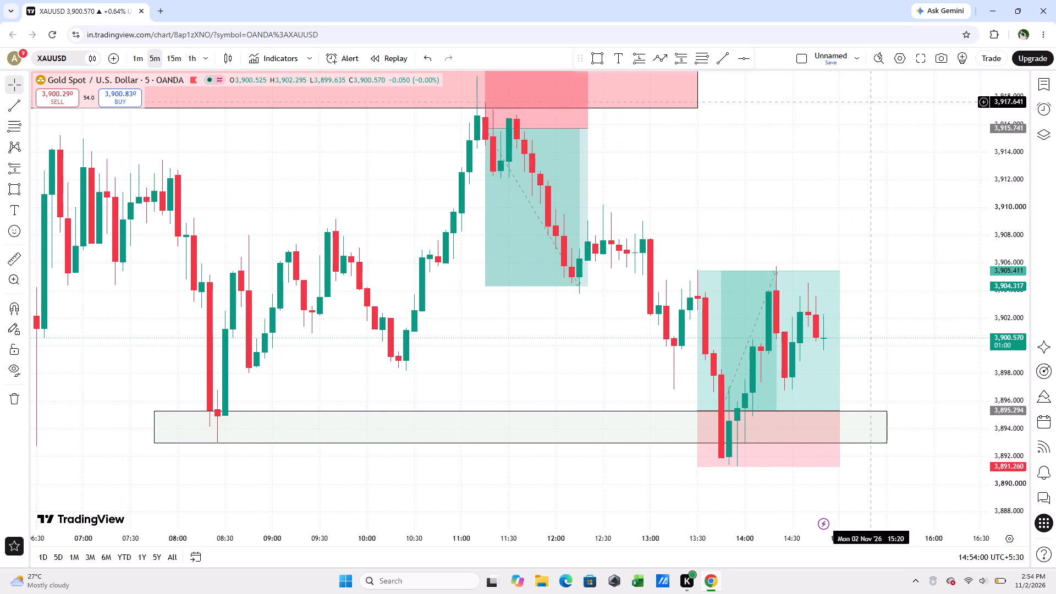
Switch the XAUUSD chart to the 15-minute timeframe.
left_click(167, 58)
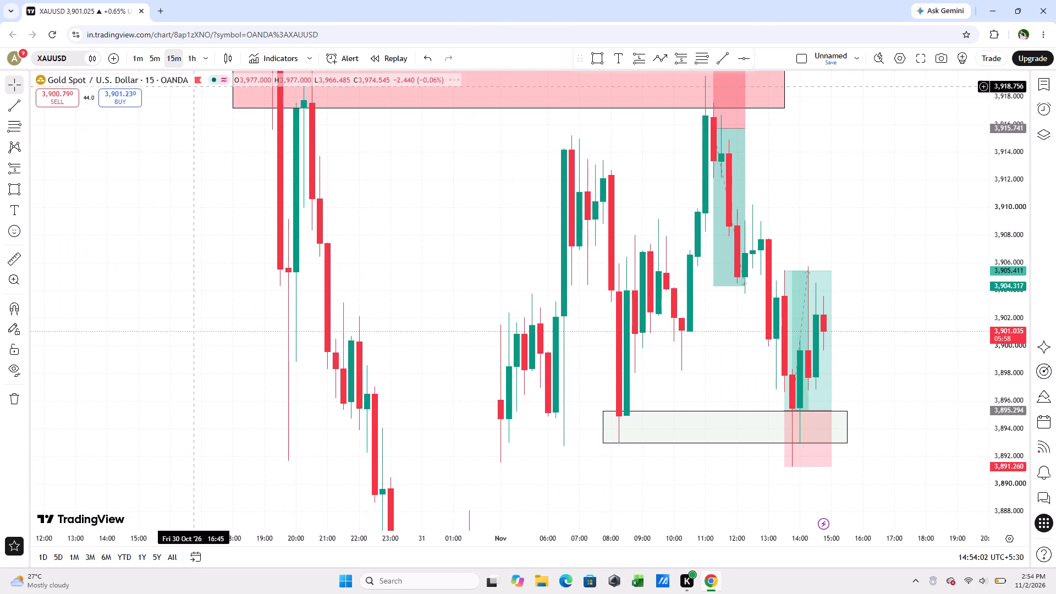
Extend the SELLING A++ zone forward in time to about 15:30, in line with the end of the lower support zone.
scroll(767, 268, "up", 3)
left_click_drag(1021, 107, 1042, 289)
scroll(911, 240, "down", 1)
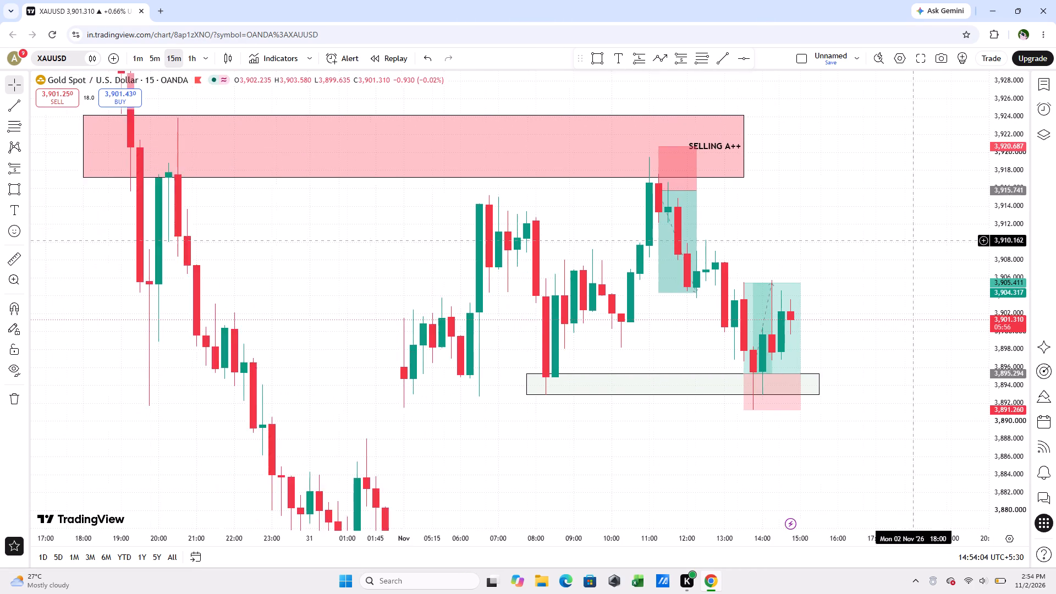
scroll(911, 240, "down", 1)
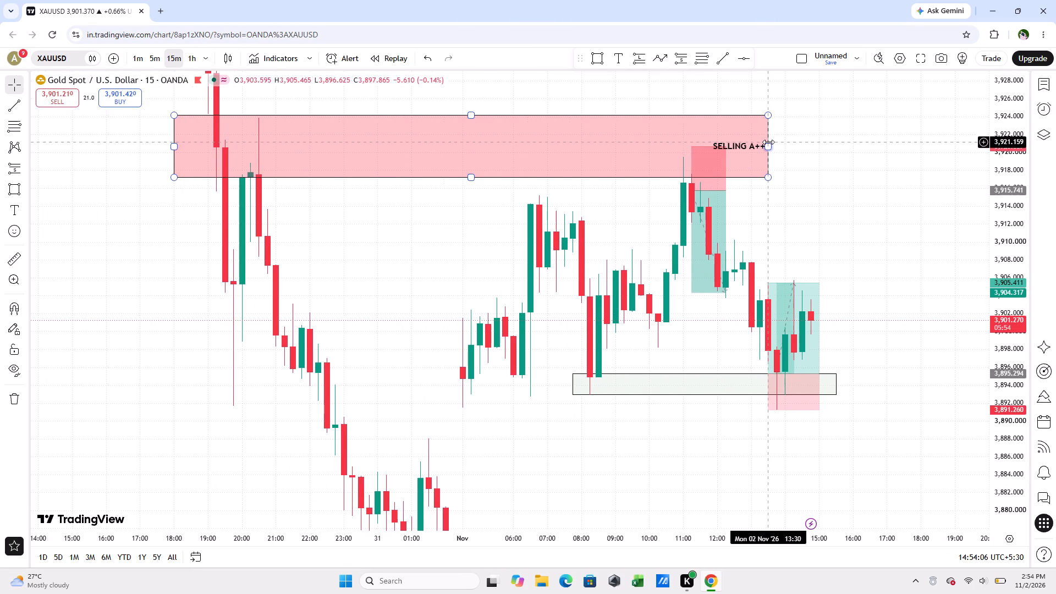
left_click_drag(769, 147, 833, 150)
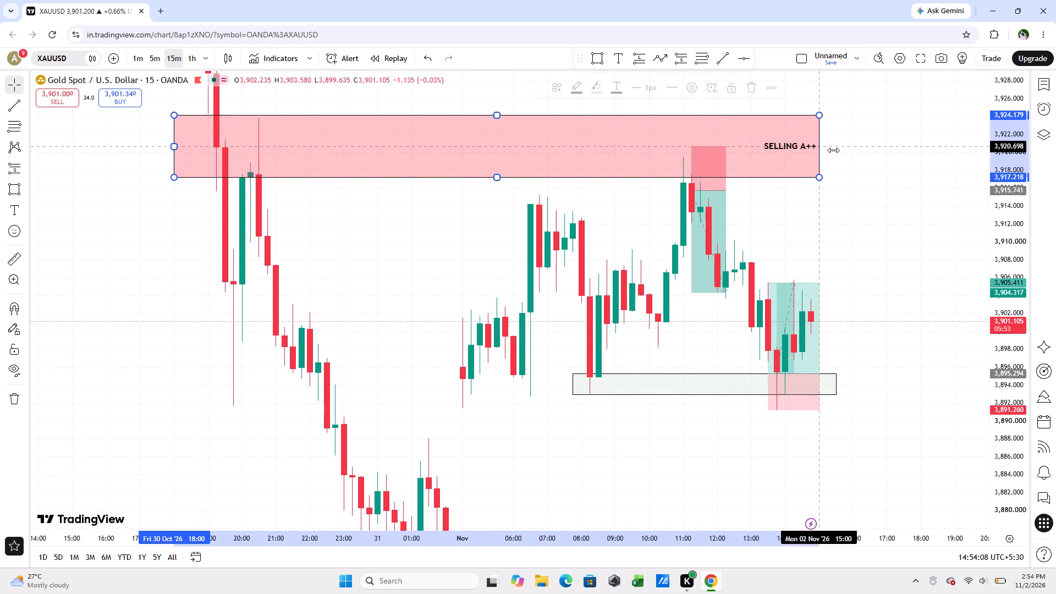
left_click_drag(833, 150, 839, 150)
left_click(905, 238)
Dismiss the promotional ad covering the chart and the ad-free upgrade offer.
left_click_drag(866, 387, 882, 315)
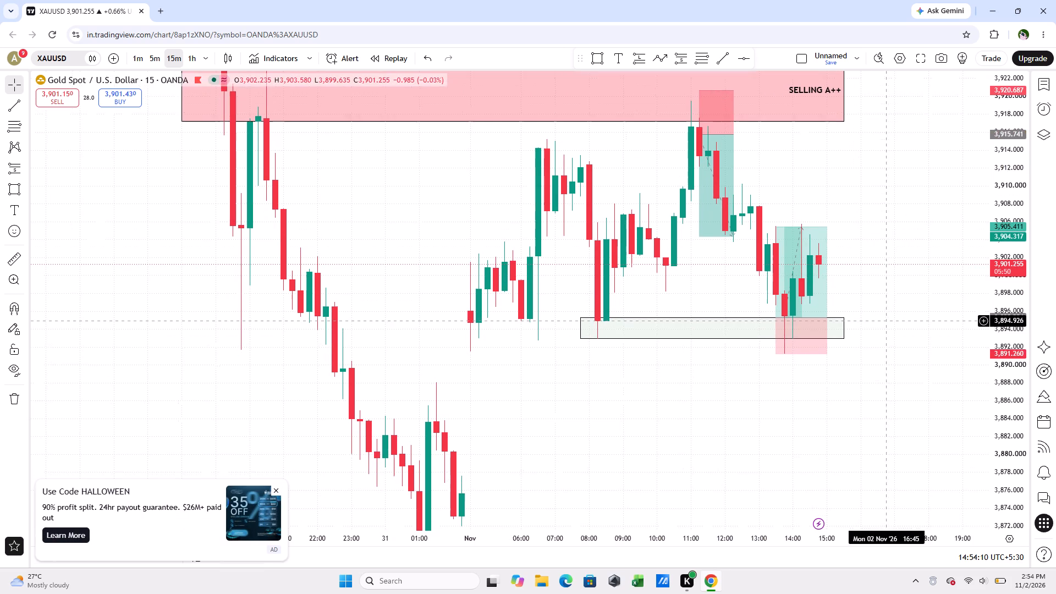
left_click_drag(882, 315, 882, 315)
left_click(277, 492)
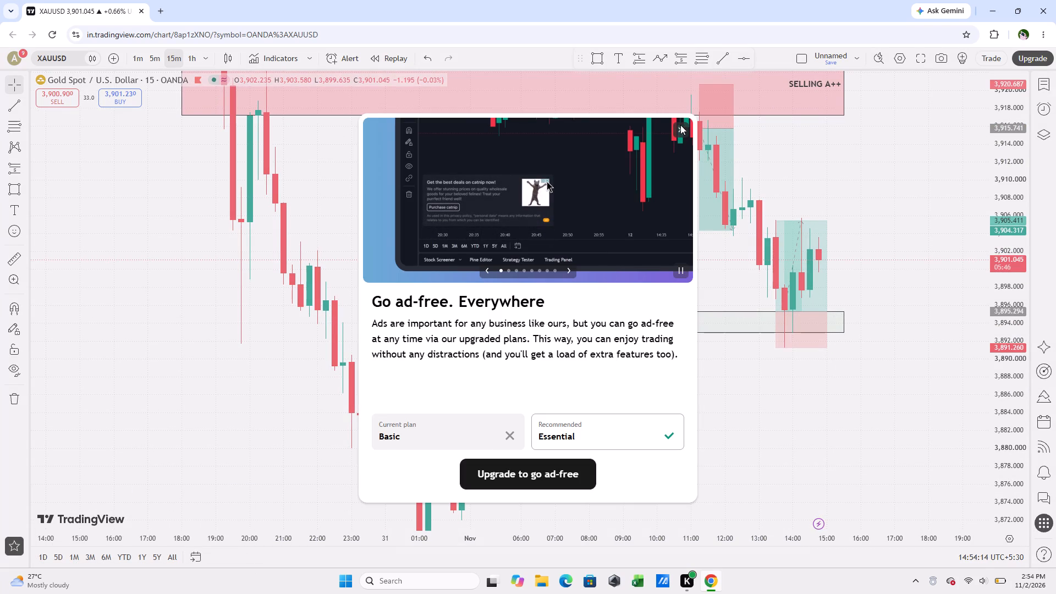
left_click(680, 125)
Examine the XAUUSD 15-minute price action between the SELLING A++ zone and the lower support zone.
left_click_drag(851, 178, 843, 239)
left_click_drag(1018, 127, 1009, 198)
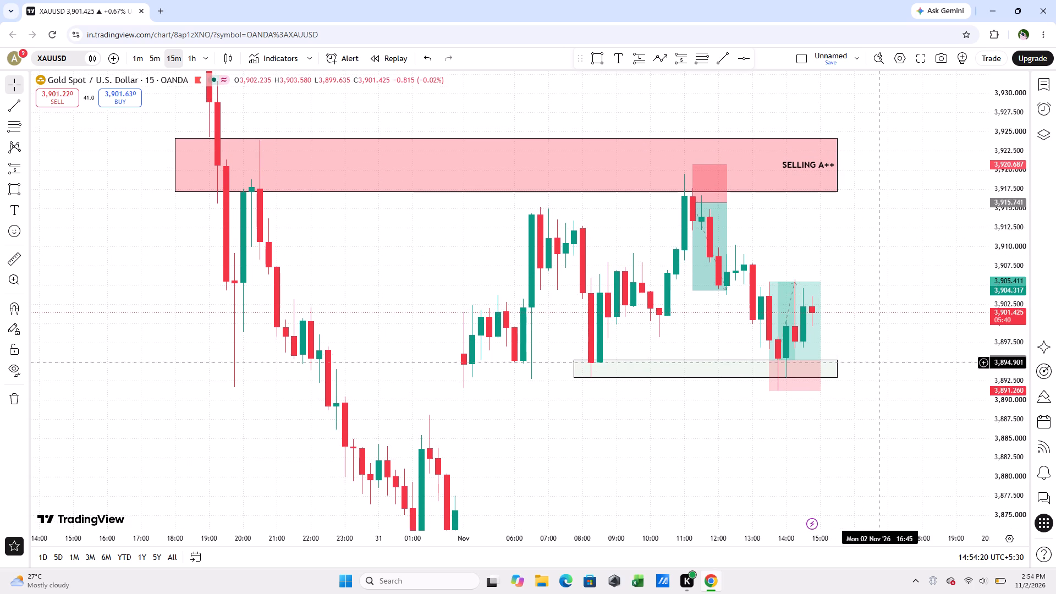
left_click_drag(879, 406, 947, 358)
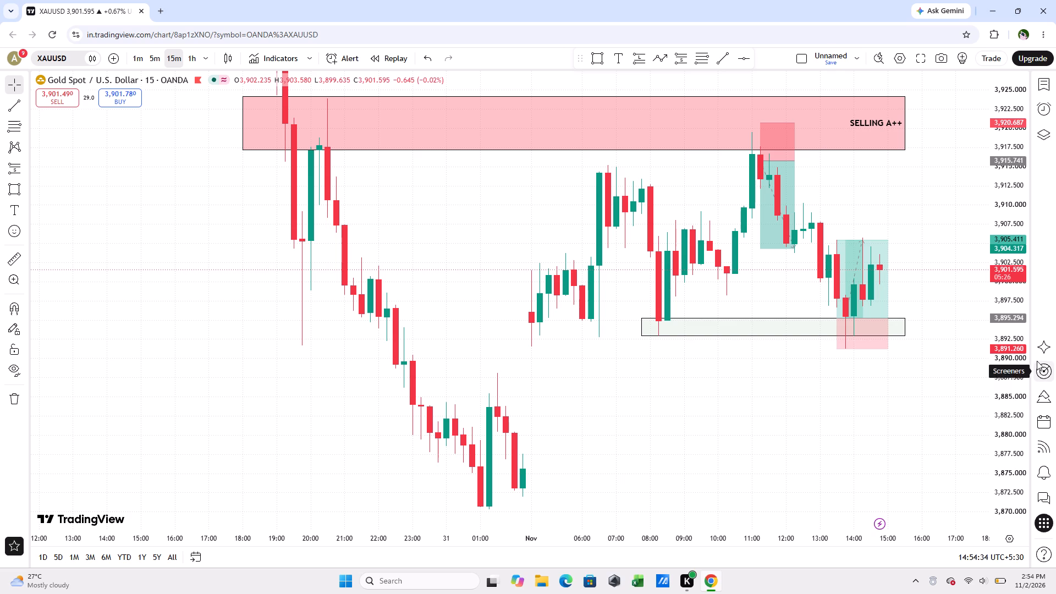
scroll(879, 402, "up", 2)
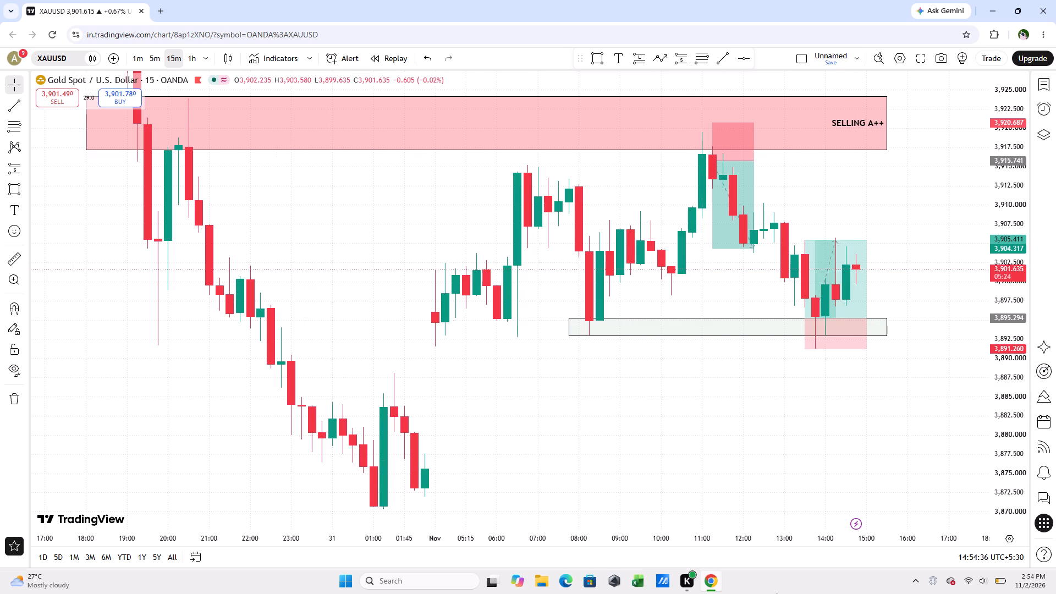
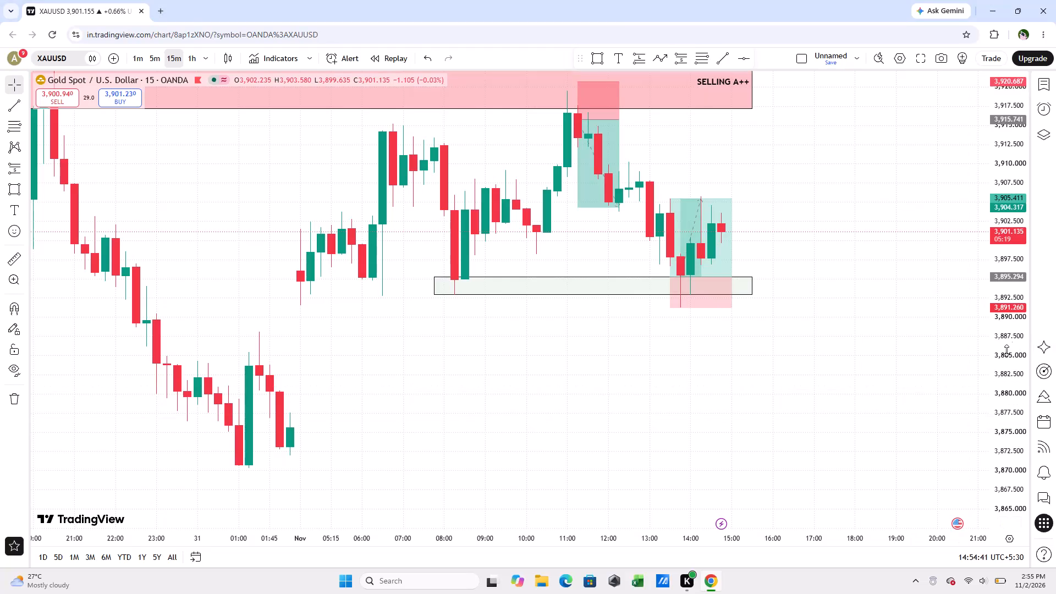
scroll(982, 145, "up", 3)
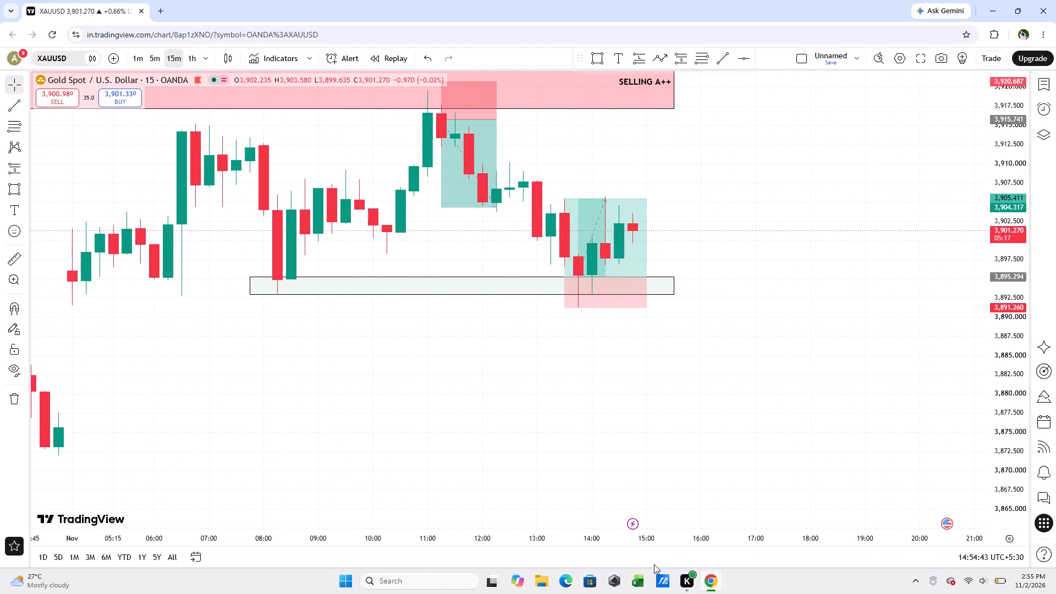
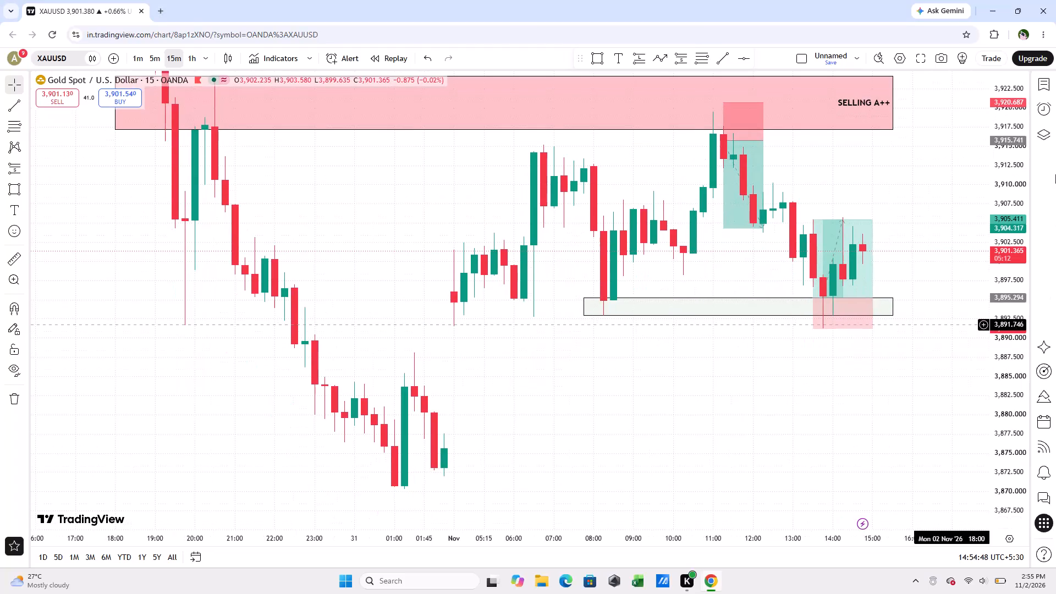
Open the GBPUSD chart from the watchlist and switch it to the 5-minute timeframe.
left_click(1044, 85)
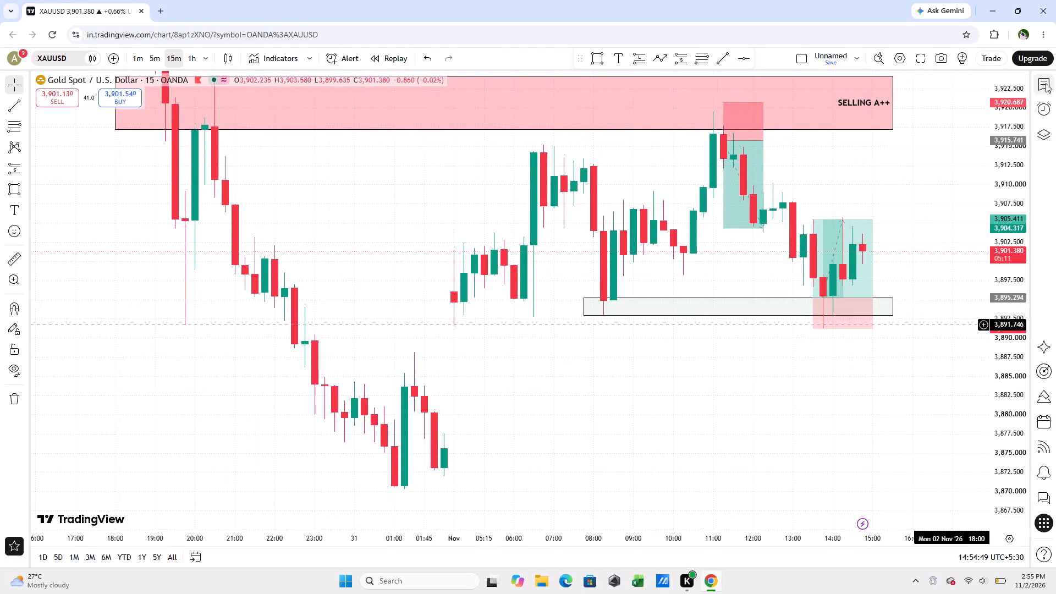
left_click(988, 139)
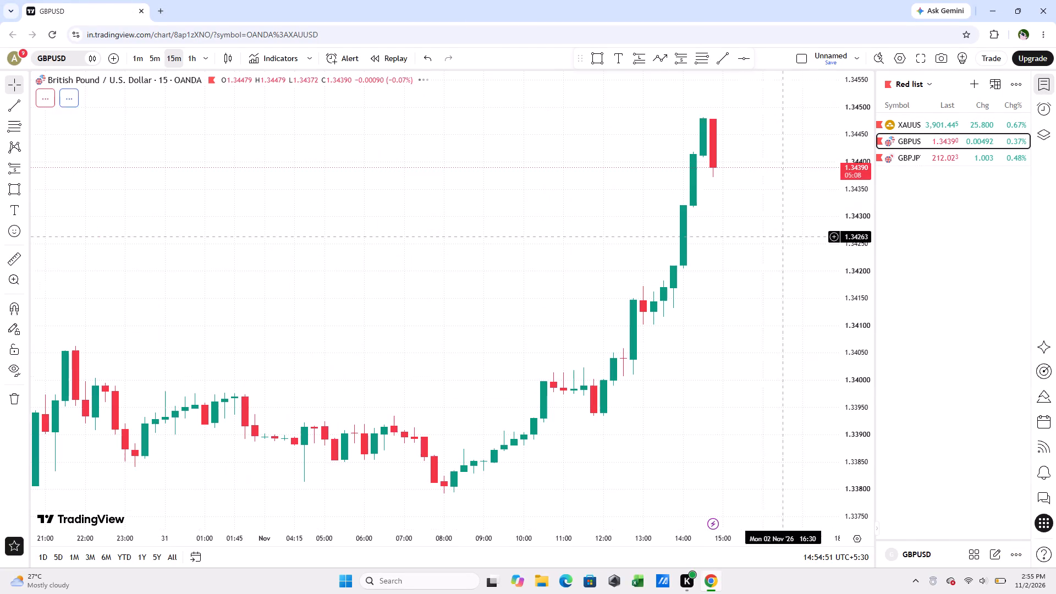
left_click(1048, 83)
scroll(866, 230, "up", 1)
left_click_drag(866, 230, 853, 235)
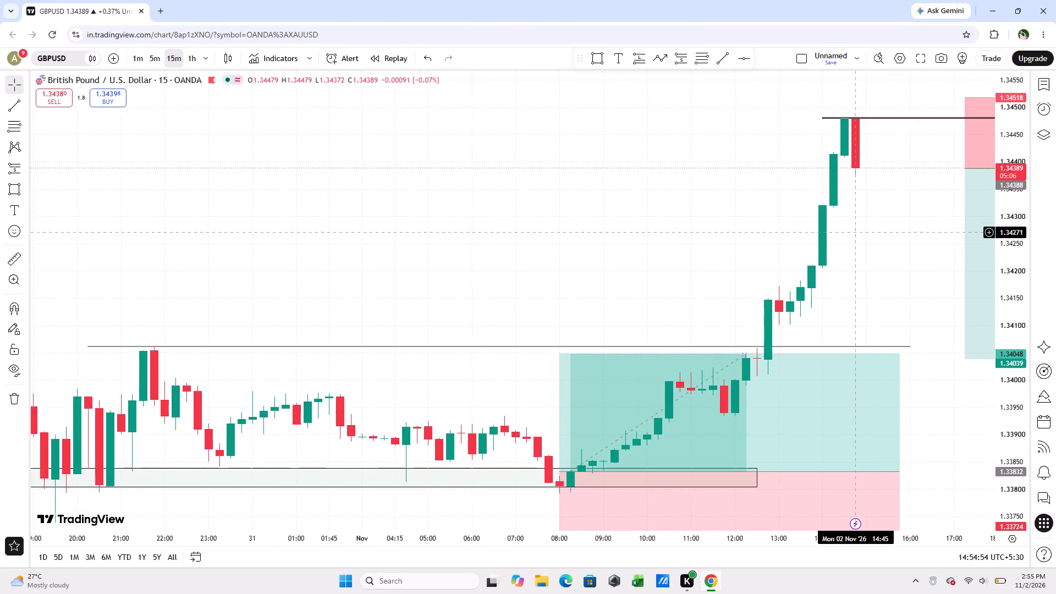
left_click_drag(853, 235, 566, 254)
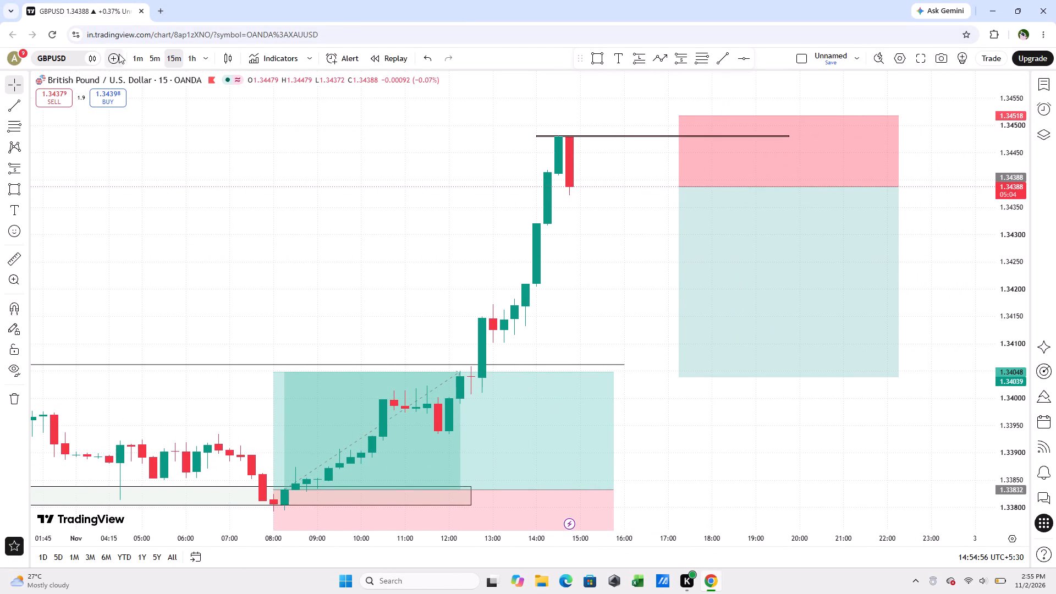
left_click(157, 53)
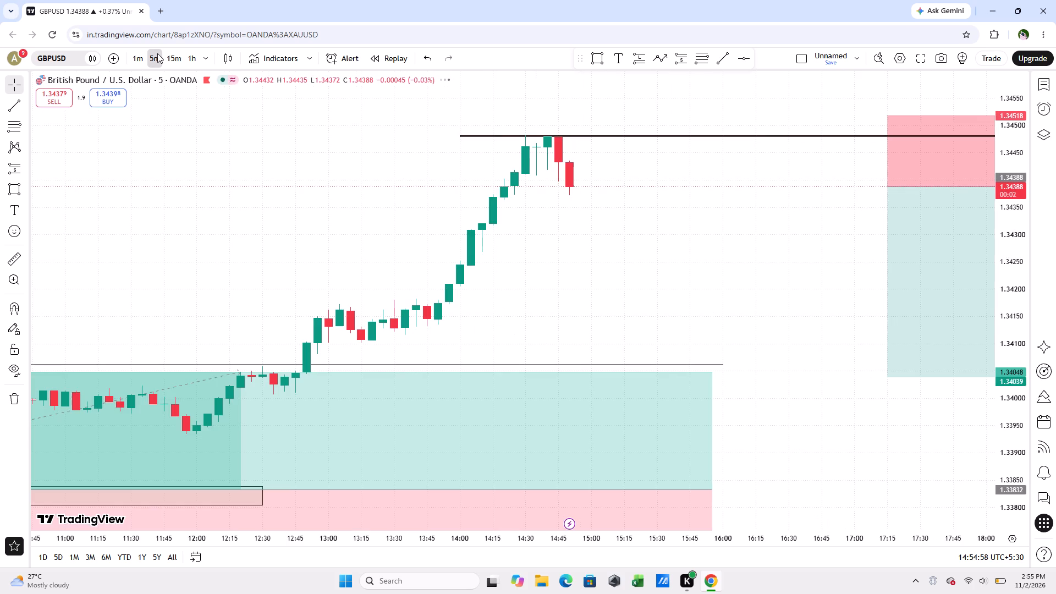
Move the GBPUSD short position back onto the latest peak, starting at 14:25 with its entry at about 1.34431.
scroll(167, 57, "down", 4)
left_click_drag(628, 220, 446, 266)
scroll(440, 256, "down", 4)
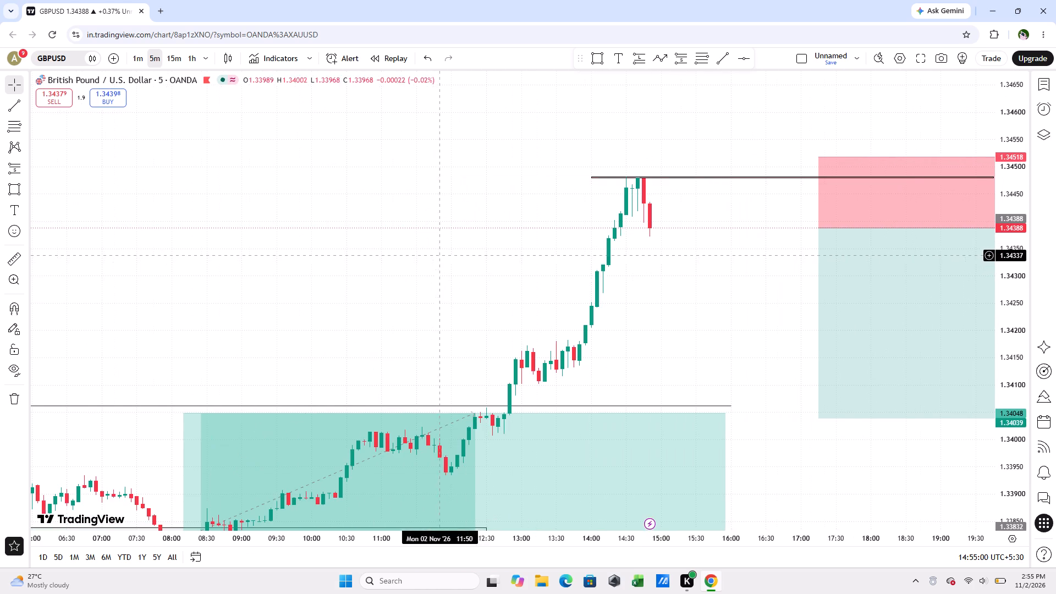
left_click_drag(903, 294, 713, 267)
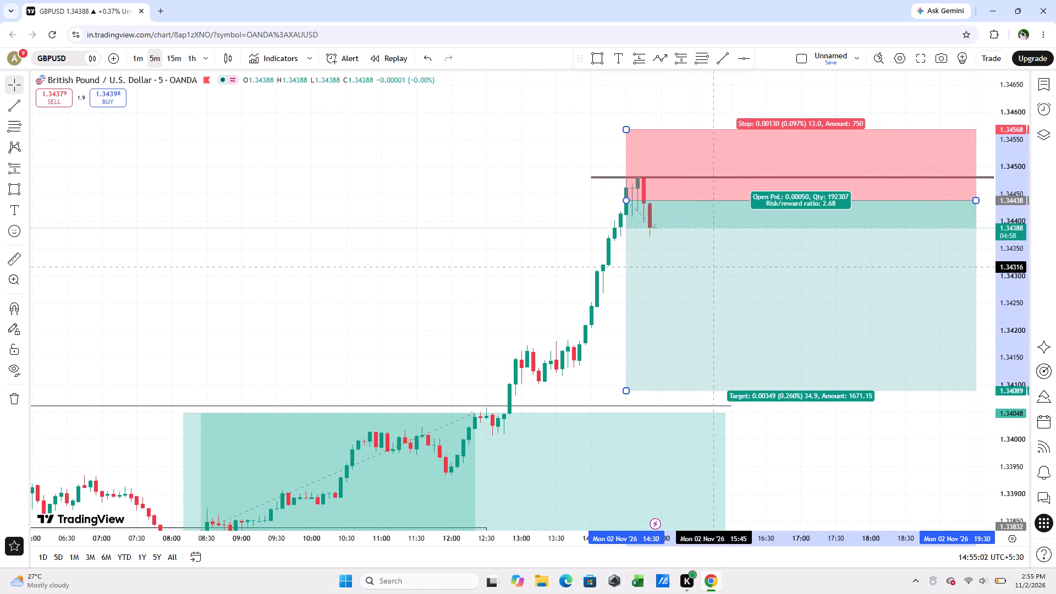
left_click_drag(713, 267, 707, 271)
left_click(400, 290)
Narrow the short position so that it ends at about 16:05.
left_click_drag(392, 284, 79, 235)
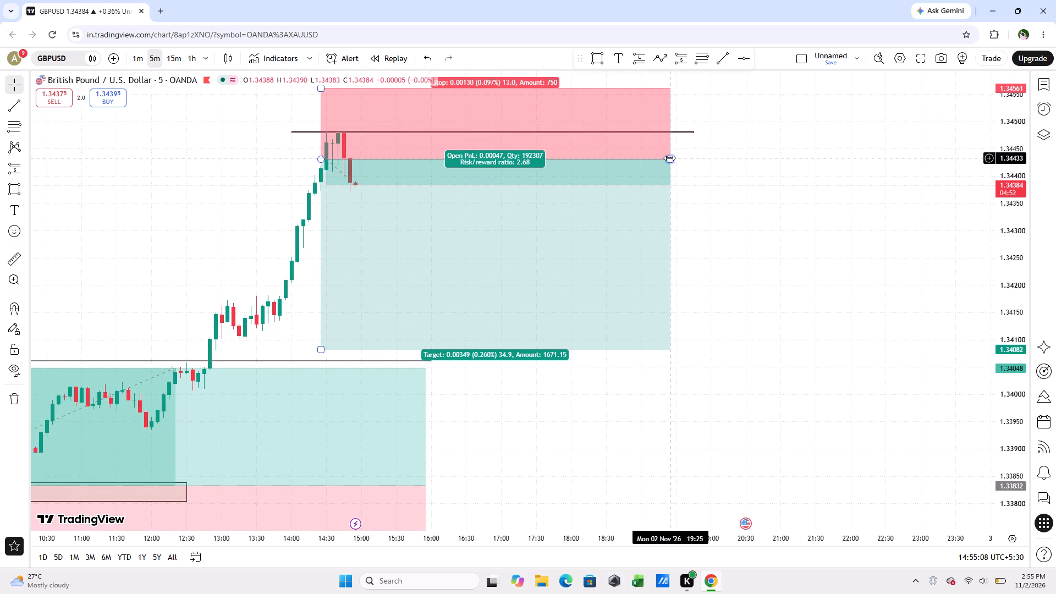
left_click_drag(669, 158, 438, 153)
left_click(530, 176)
Tighten the short position's stop level to about 1.34531, just above the line at the peak.
left_click_drag(553, 194, 719, 246)
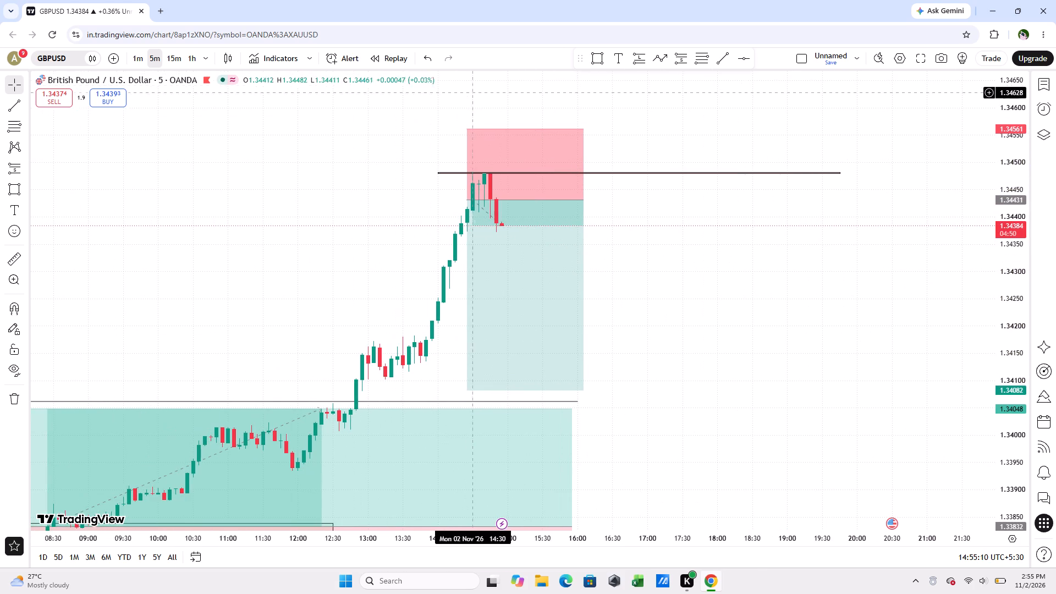
left_click_drag(465, 132, 461, 150)
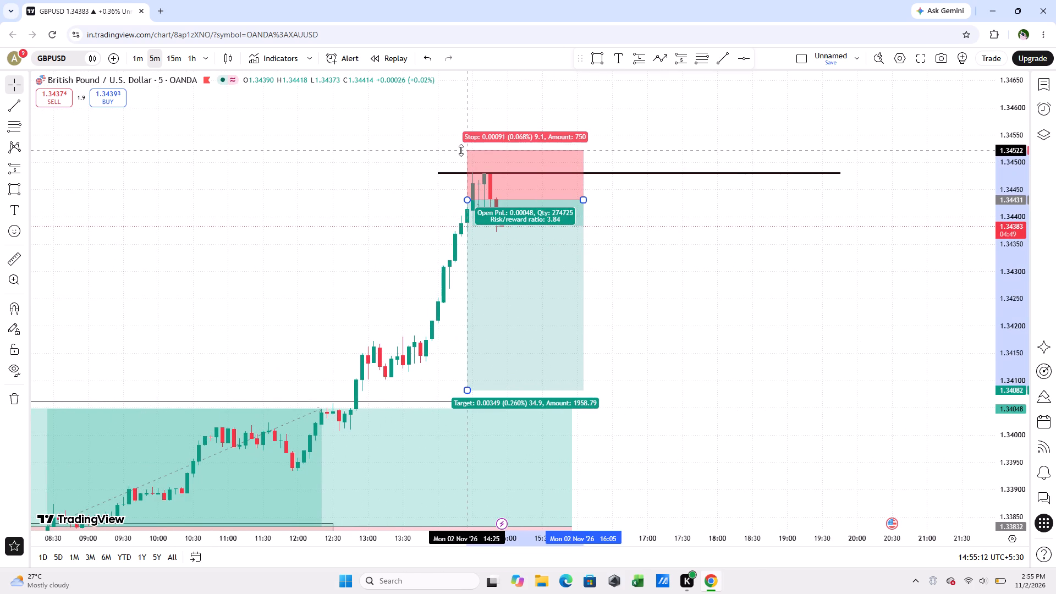
left_click_drag(461, 150, 460, 147)
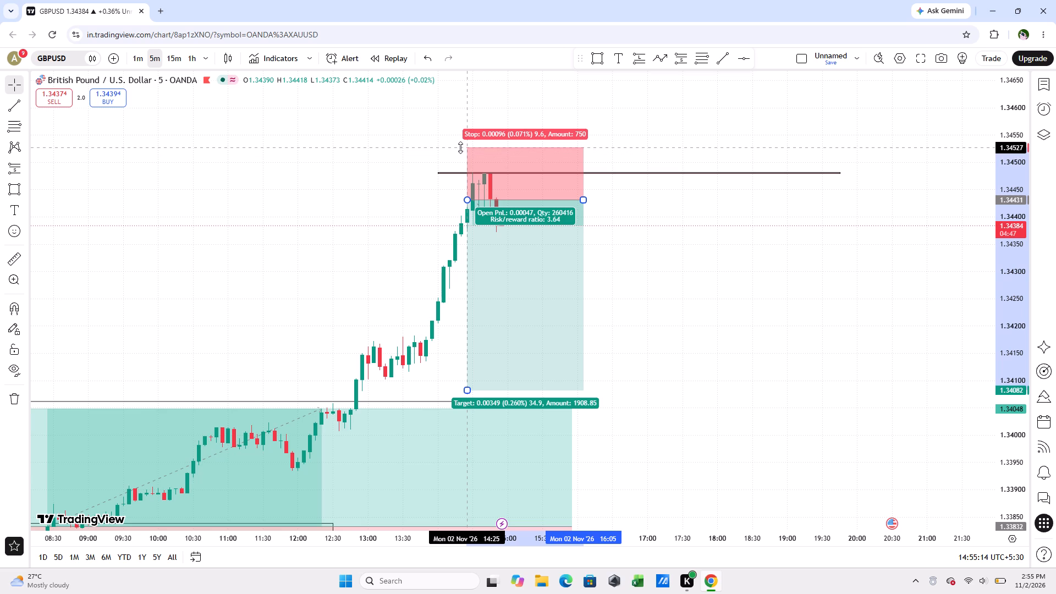
left_click_drag(460, 147, 458, 146)
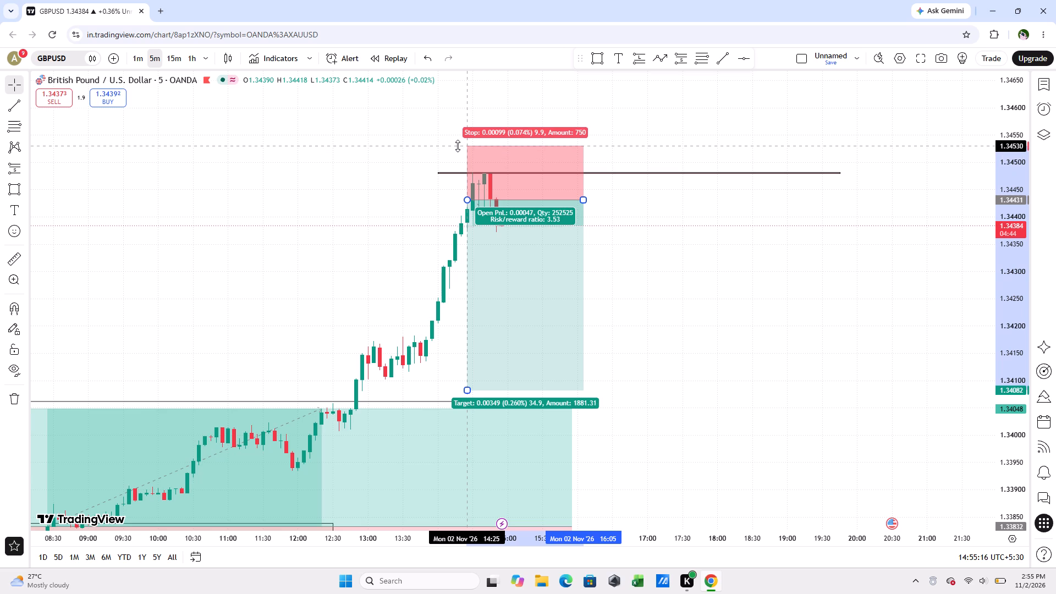
left_click_drag(458, 146, 456, 145)
Shorten the earlier long position that starts at 08:10 so that it ends at about 11:45.
left_click_drag(659, 255, 671, 260)
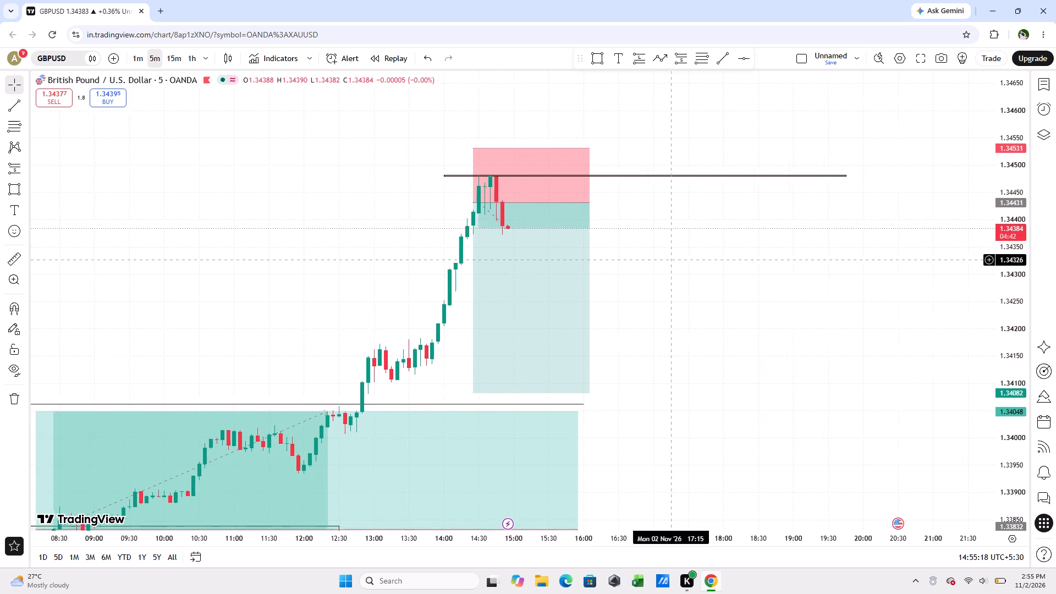
left_click_drag(695, 397, 804, 219)
scroll(771, 321, "down", 1)
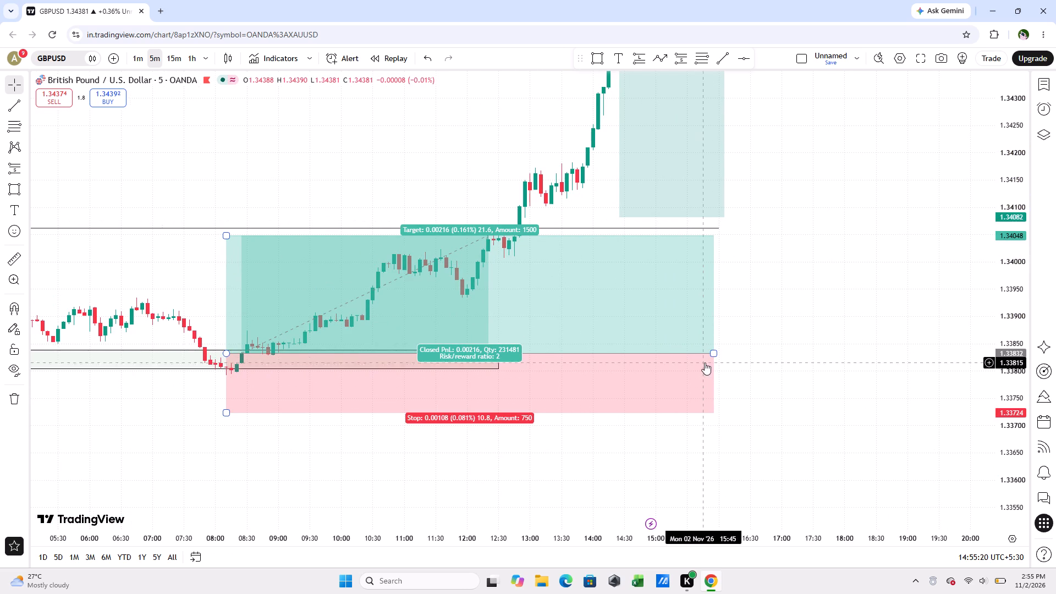
left_click_drag(716, 353, 453, 334)
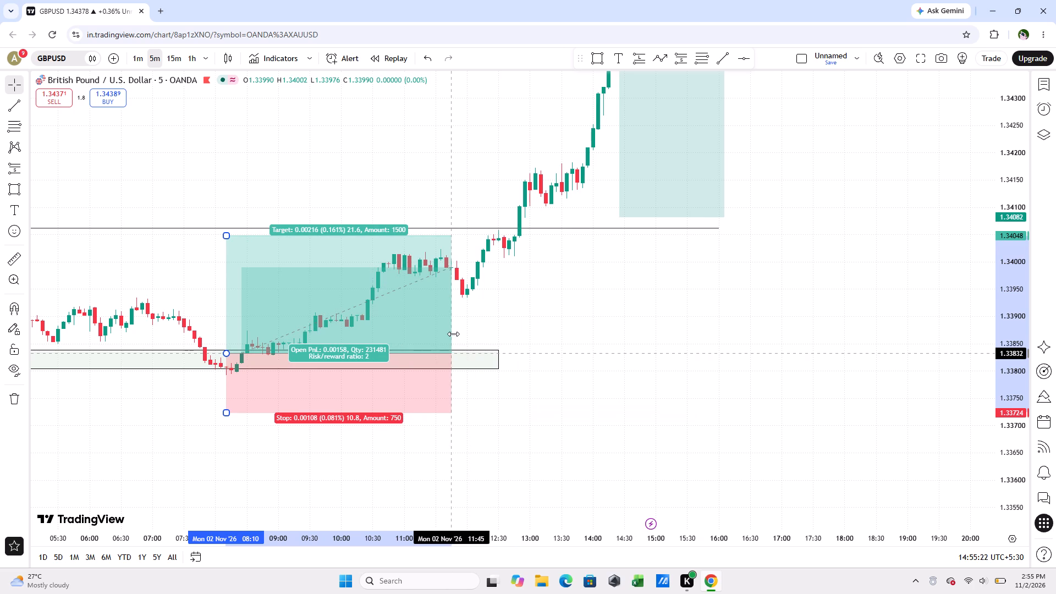
left_click_drag(453, 334, 453, 333)
left_click(617, 296)
Shorten the thin rectangle zone at the 14:30 peak so that it ends at about 17:45.
scroll(652, 299, "down", 2)
left_click_drag(877, 359, 809, 437)
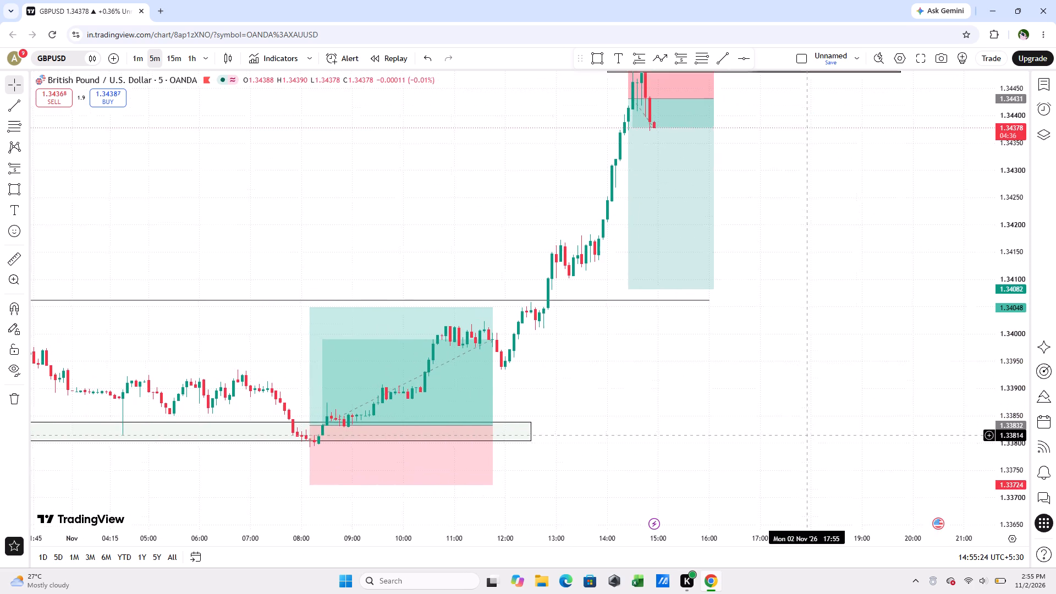
left_click_drag(809, 437, 850, 468)
scroll(897, 298, "up", 1)
left_click_drag(887, 282, 866, 354)
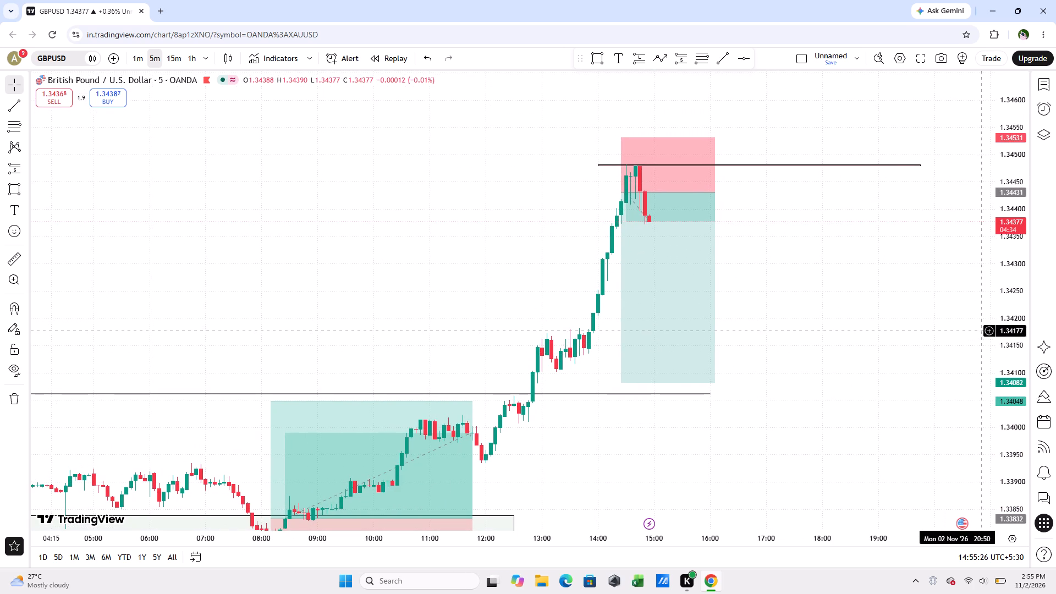
scroll(1032, 331, "up", 3)
scroll(923, 304, "up", 1)
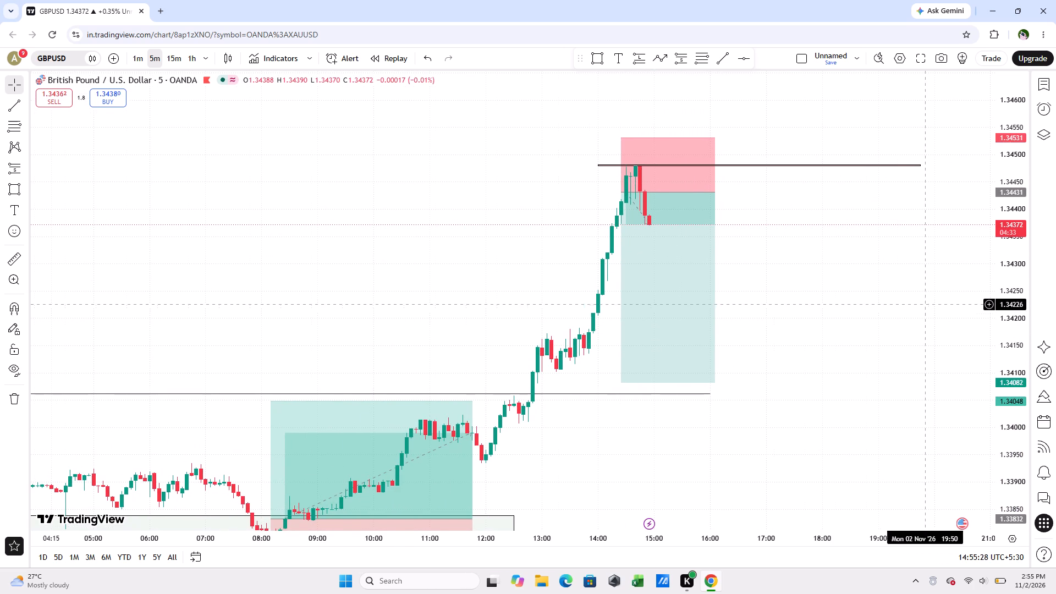
scroll(923, 304, "up", 1)
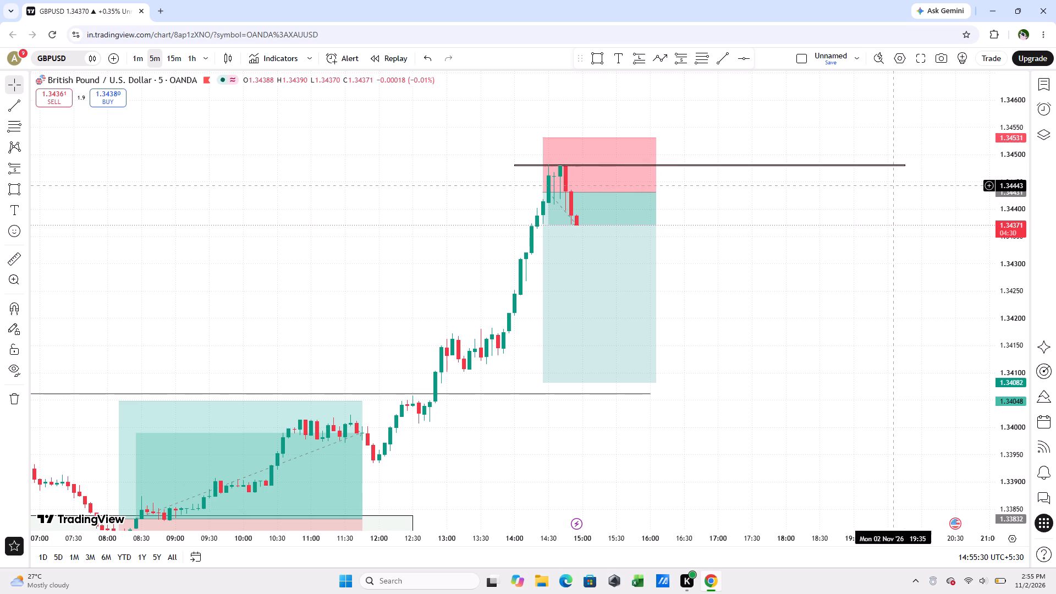
left_click_drag(903, 163, 765, 166)
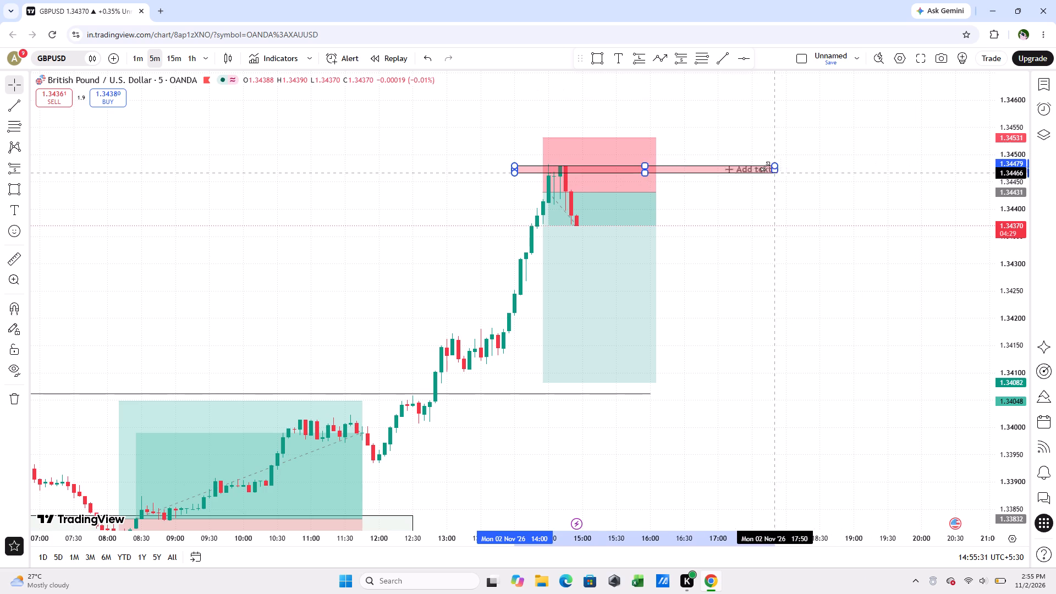
left_click_drag(765, 166, 769, 166)
Shorten the horizontal level above the long position to end at about 13:20, at a price of about 1.34062.
left_click_drag(754, 243, 761, 244)
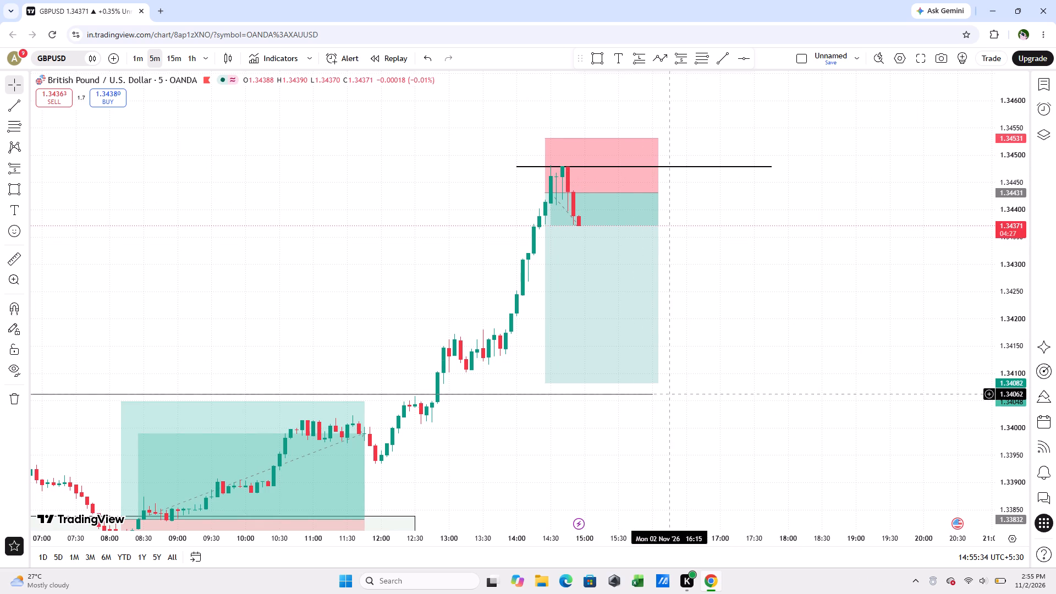
left_click_drag(651, 393, 478, 389)
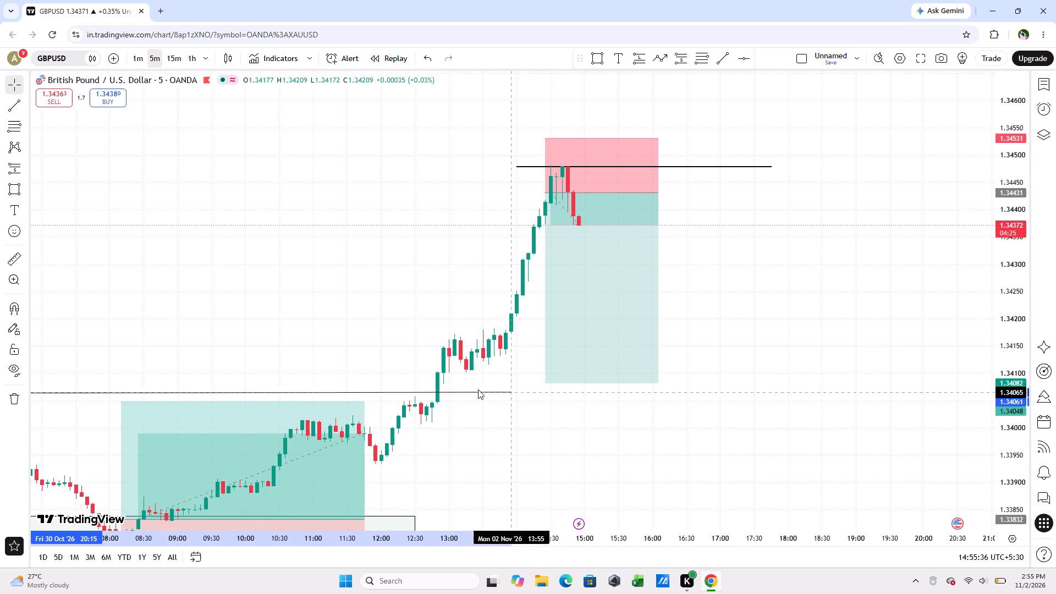
left_click_drag(478, 389, 471, 392)
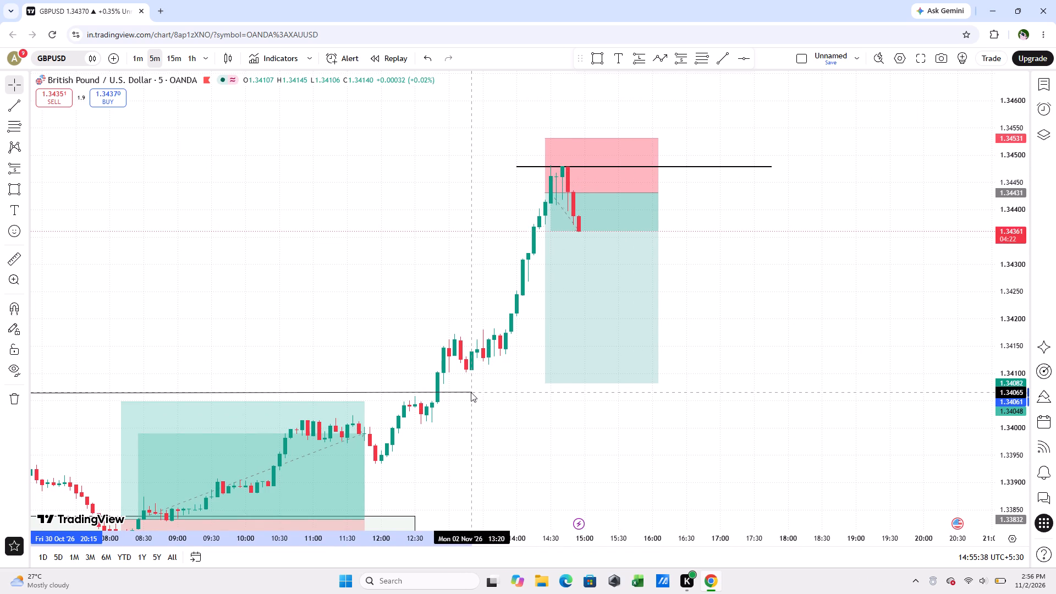
left_click_drag(471, 392, 470, 394)
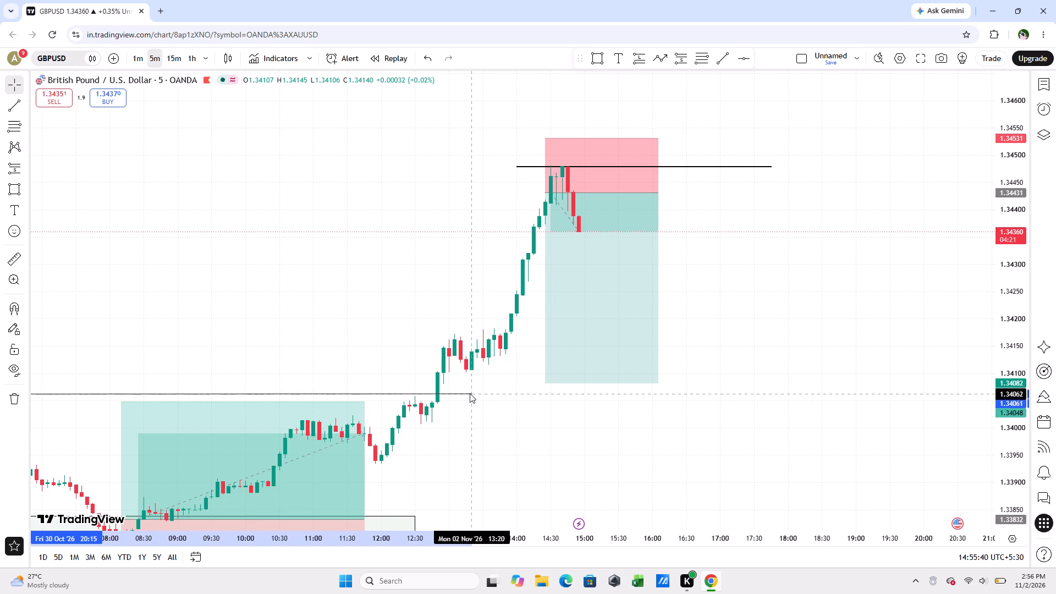
left_click(519, 431)
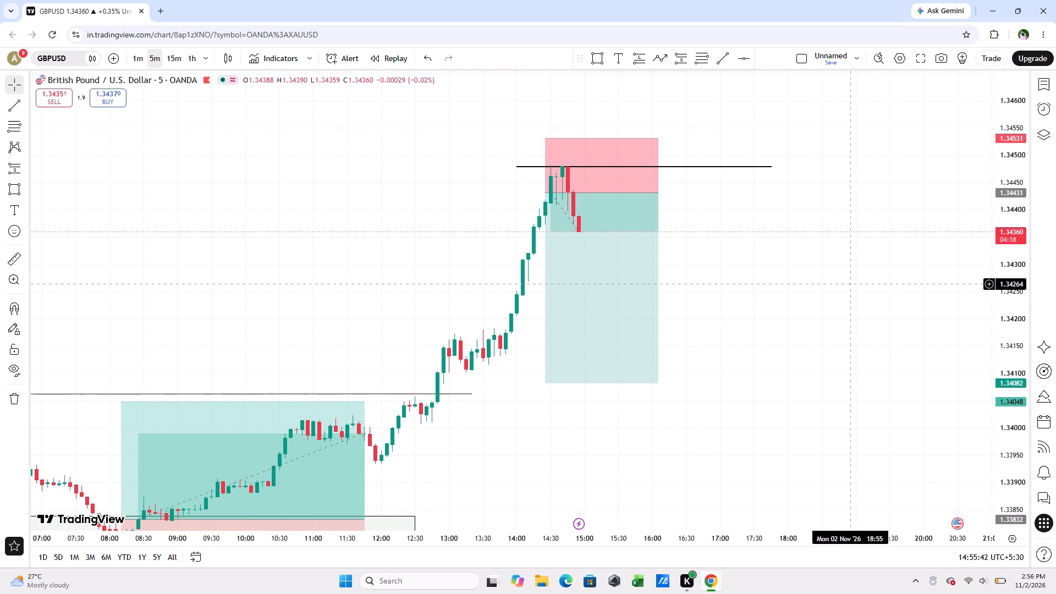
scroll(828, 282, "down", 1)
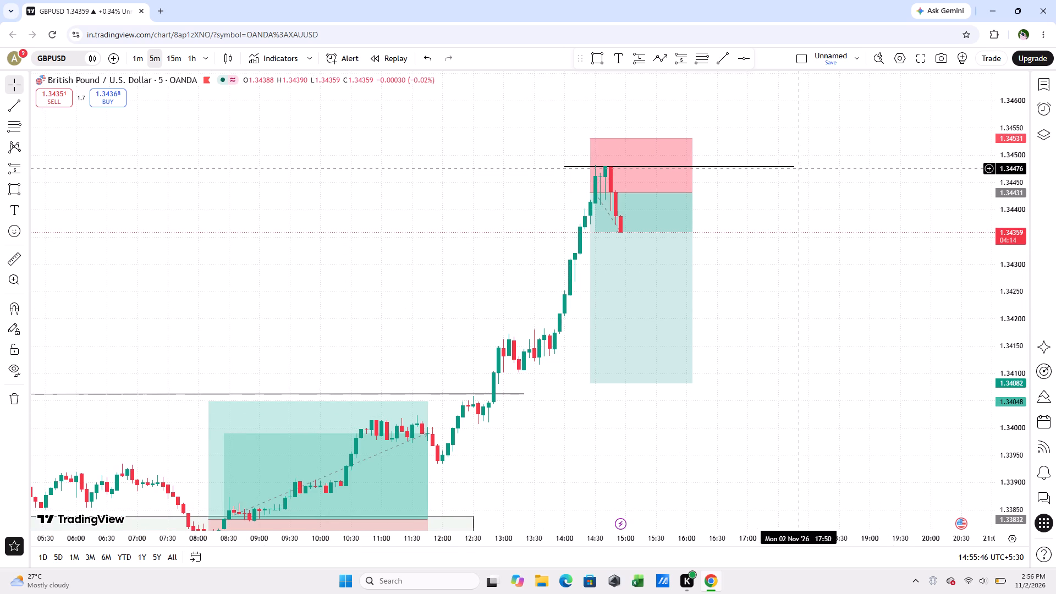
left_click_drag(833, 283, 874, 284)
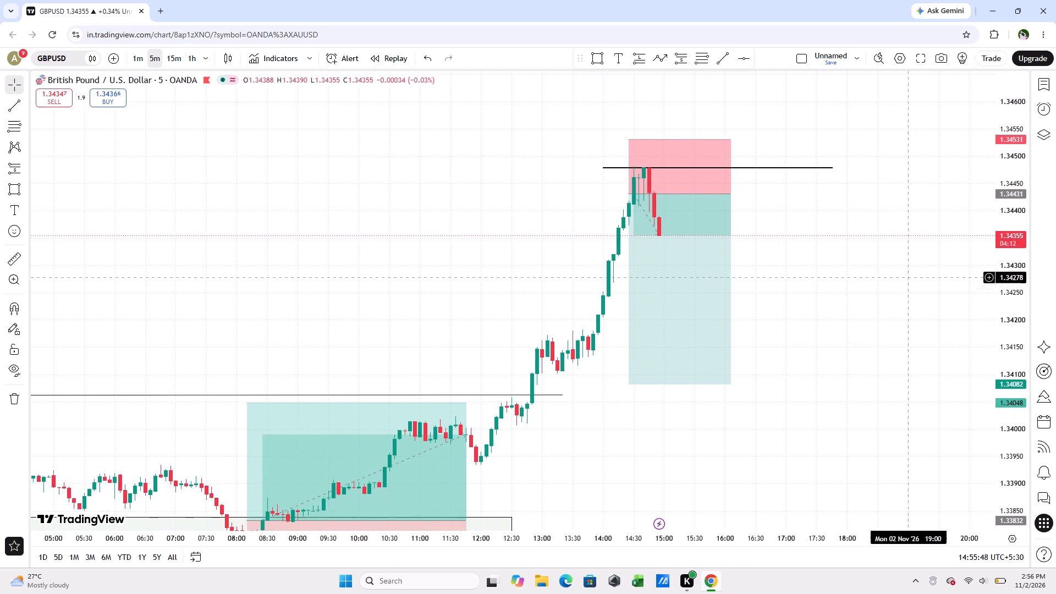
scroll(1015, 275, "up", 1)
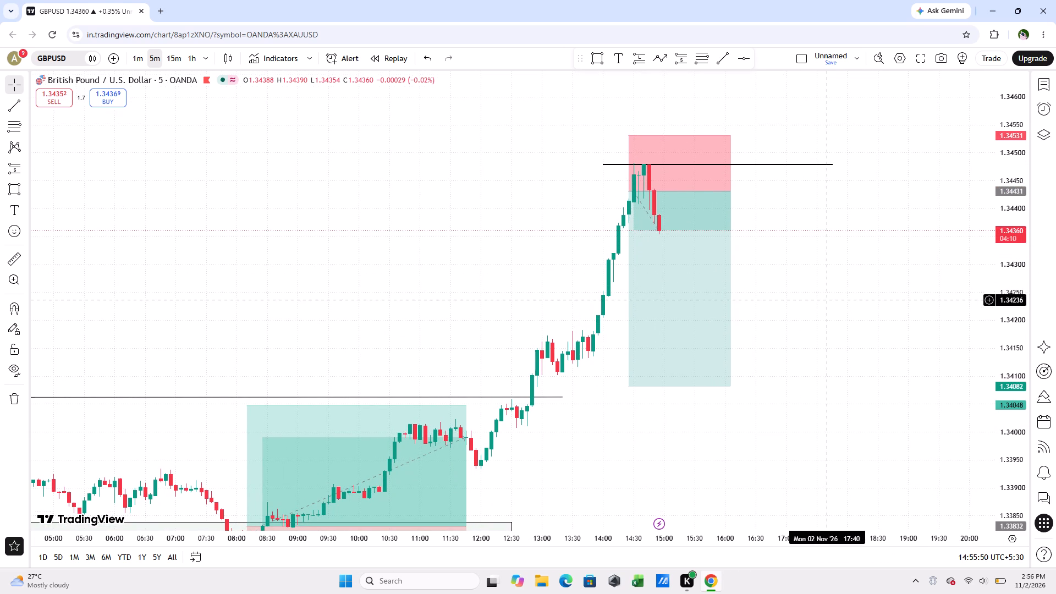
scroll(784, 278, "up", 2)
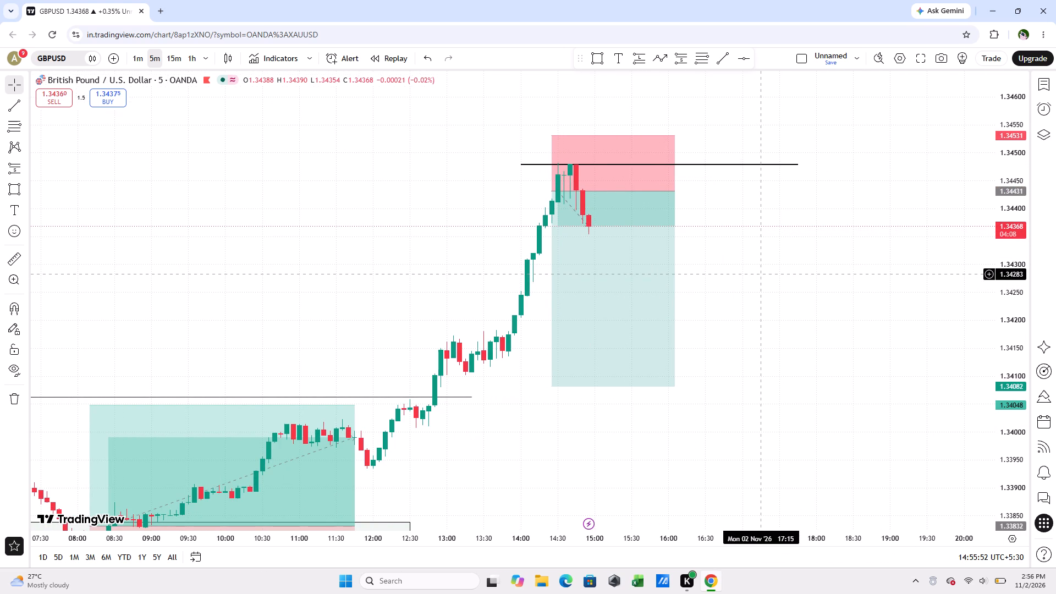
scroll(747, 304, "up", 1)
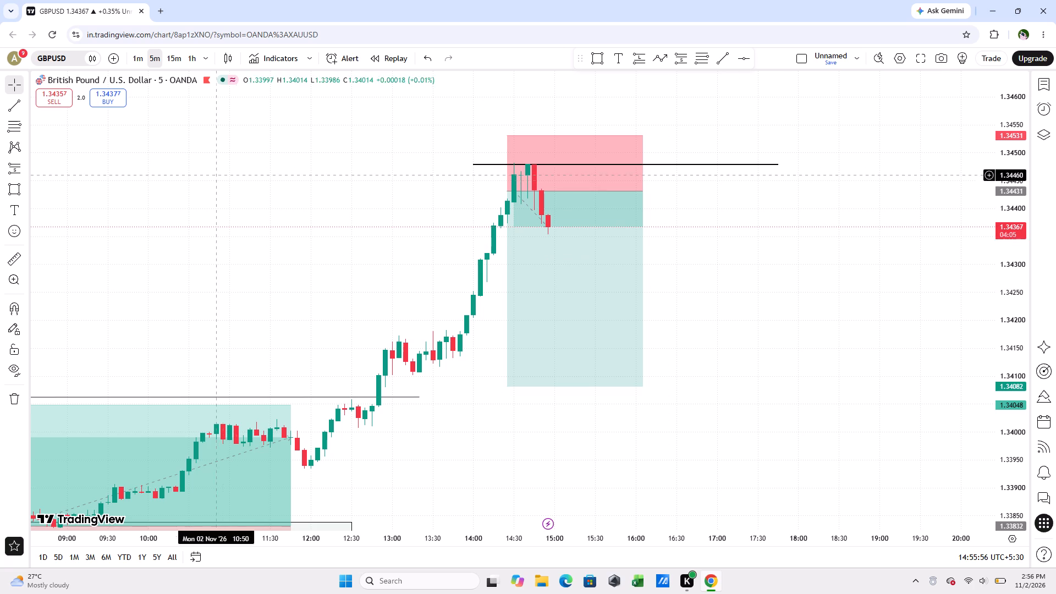
Switch to the XAUUSD chart and examine its 5-minute price action between the SELLING A++ zone and the lower zone.
left_click(1049, 86)
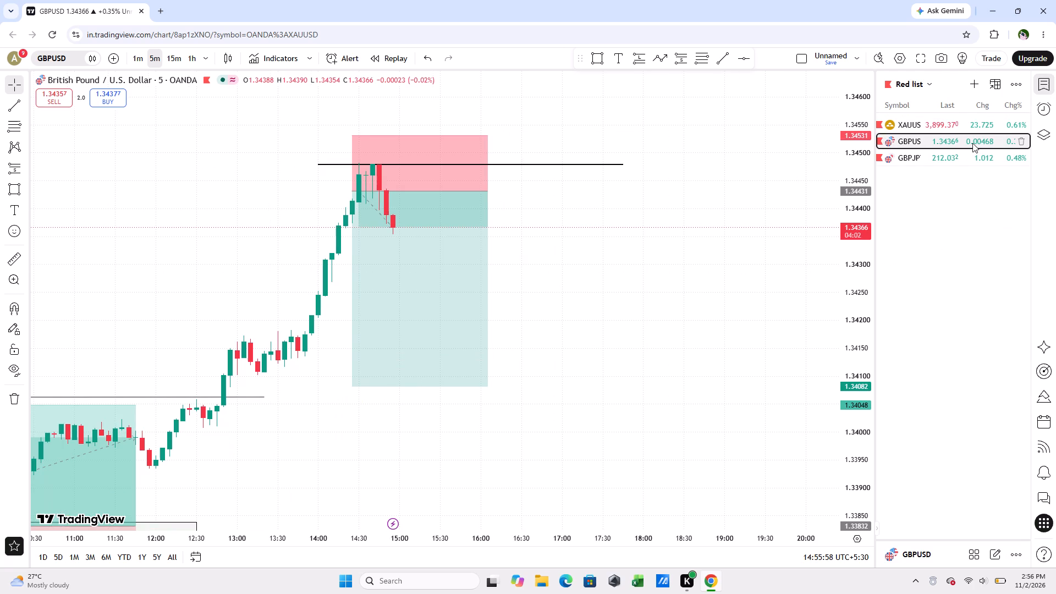
left_click(972, 144)
left_click(955, 129)
scroll(733, 266, "down", 3)
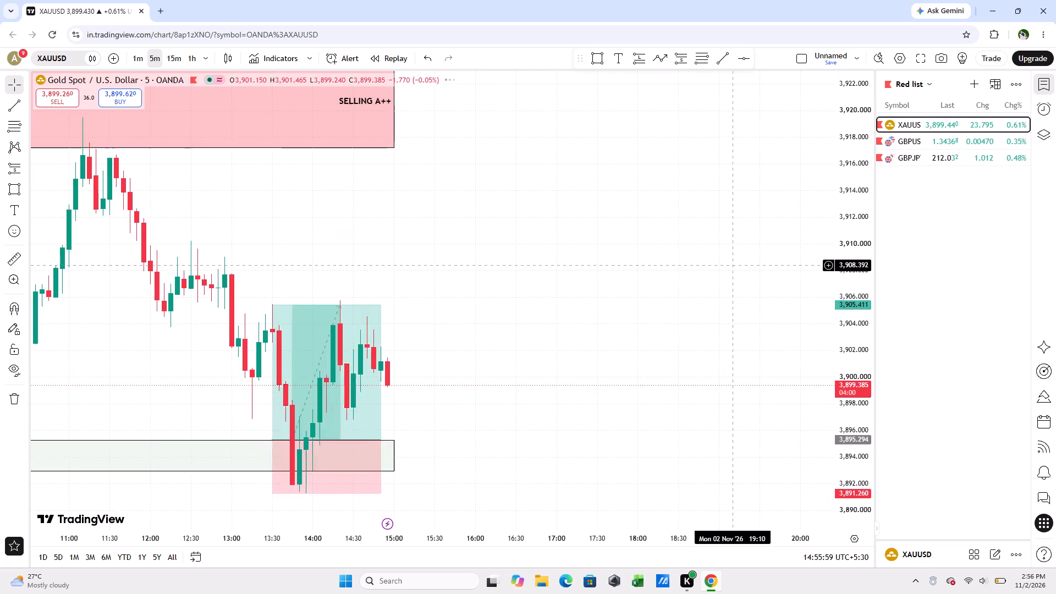
scroll(735, 314, "down", 2)
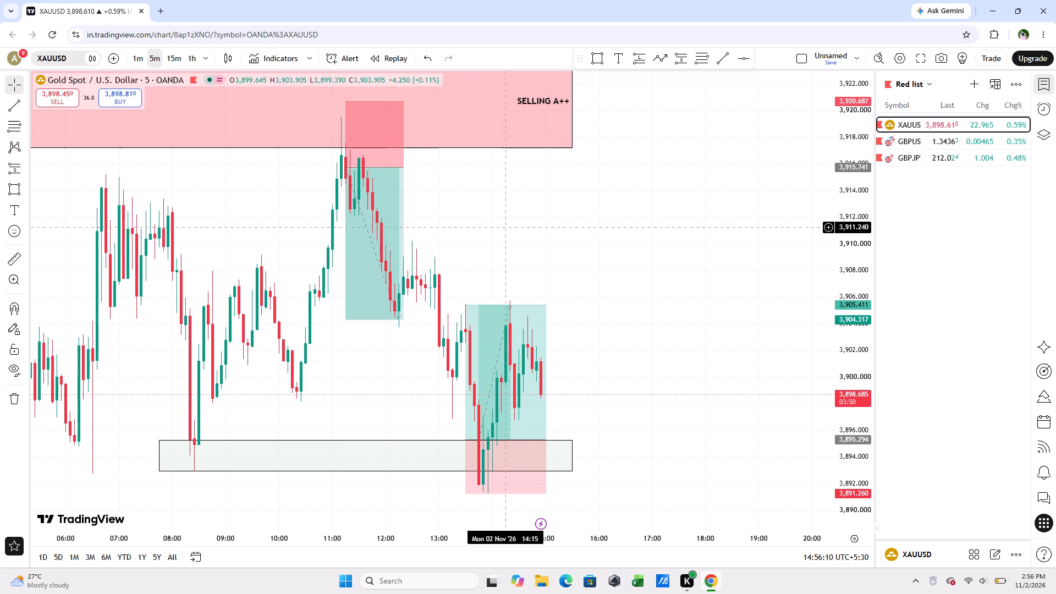
scroll(601, 191, "up", 2)
left_click_drag(617, 290, 733, 286)
left_click(1055, 81)
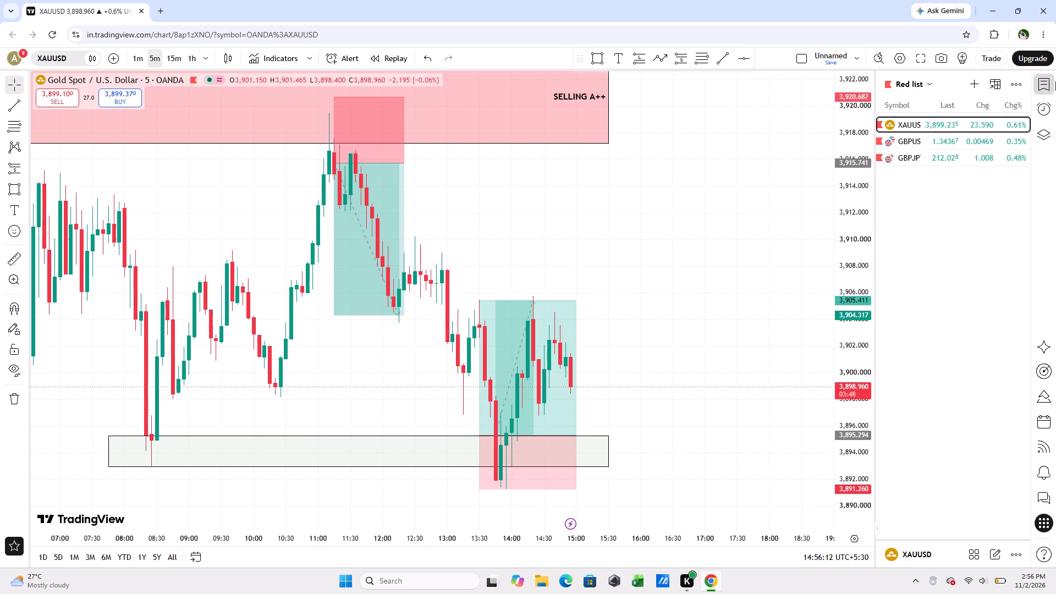
left_click_drag(1020, 127, 1035, 276)
scroll(879, 192, "down", 3)
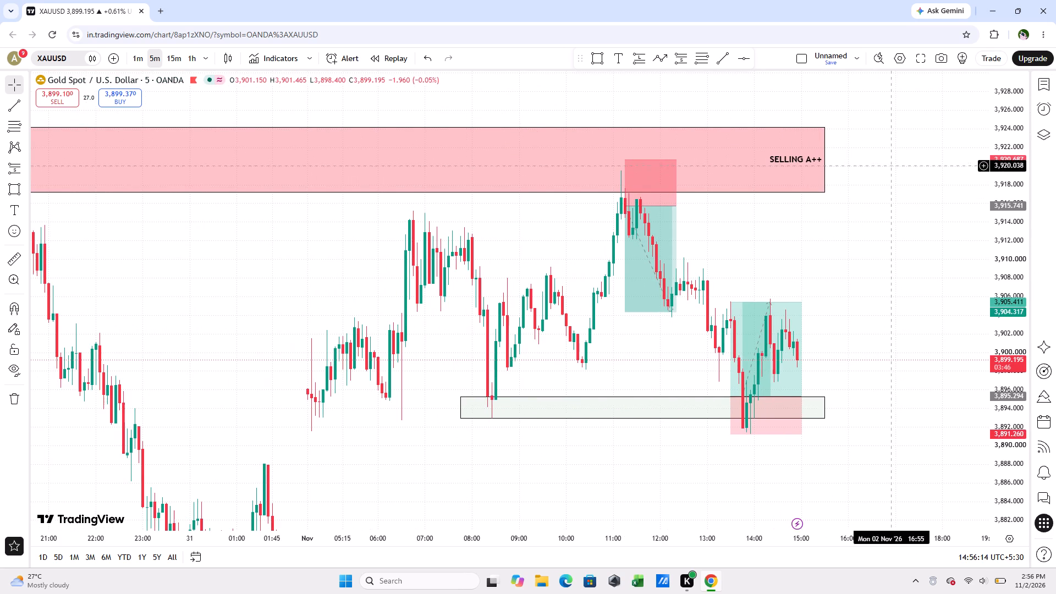
Shorten the SELLING A++ zone on the XAUUSD chart so that it ends at about 12:55.
left_click_drag(823, 161, 703, 174)
left_click(758, 167)
scroll(835, 239, "up", 2)
left_click_drag(873, 312, 877, 270)
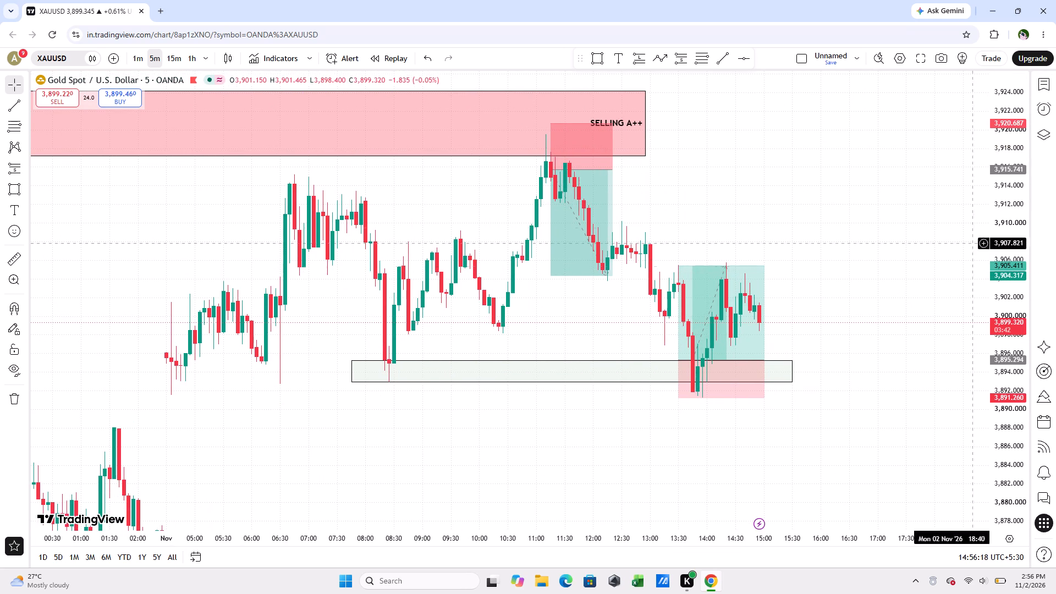
Switch to the GBPUSD chart from the Red list watchlist.
left_click(1055, 88)
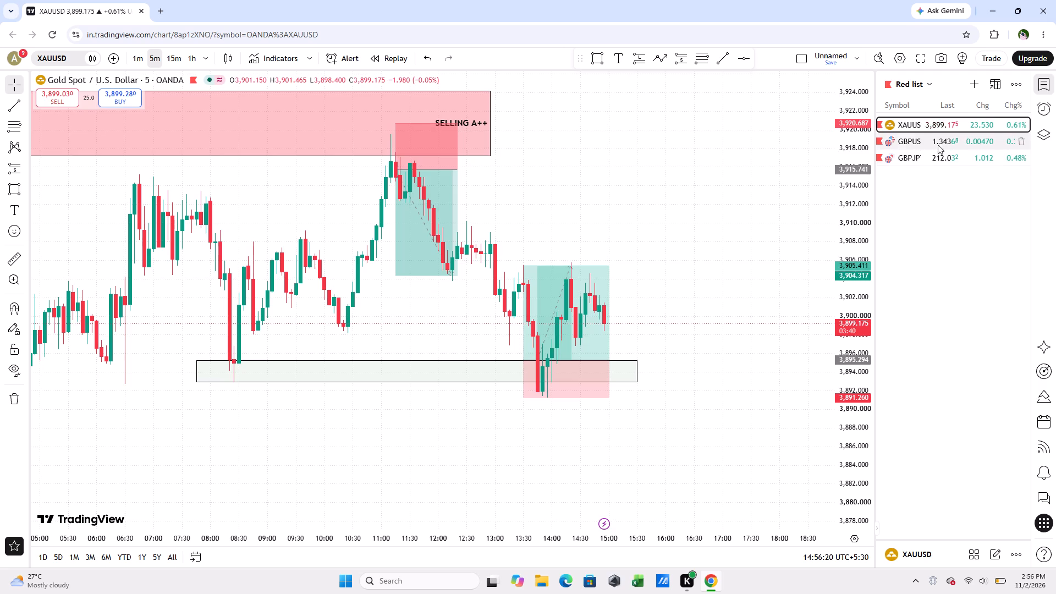
left_click(938, 145)
scroll(763, 200, "up", 2)
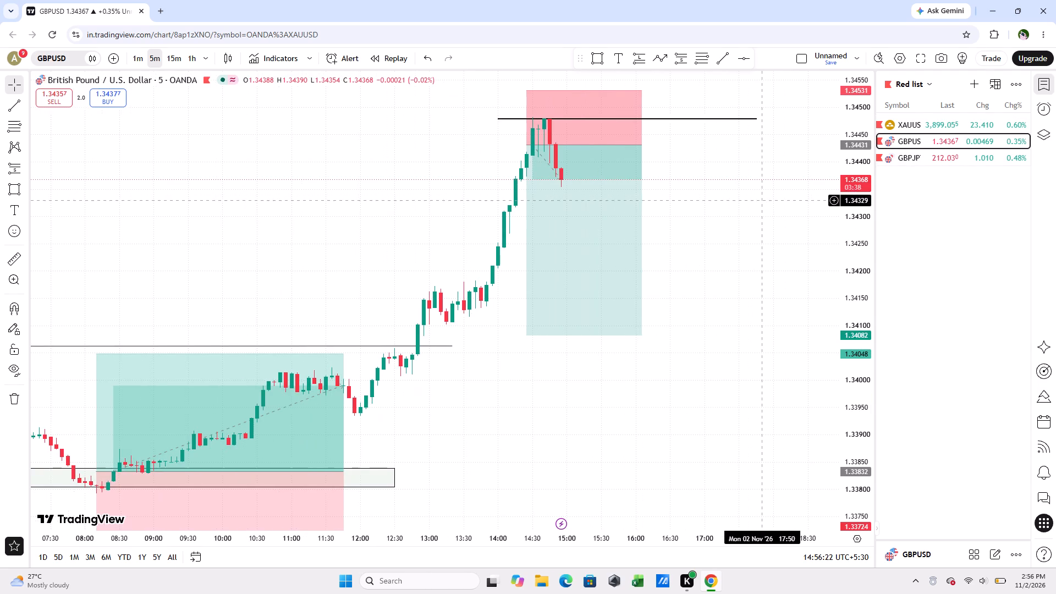
left_click_drag(761, 206, 771, 260)
left_click(1048, 93)
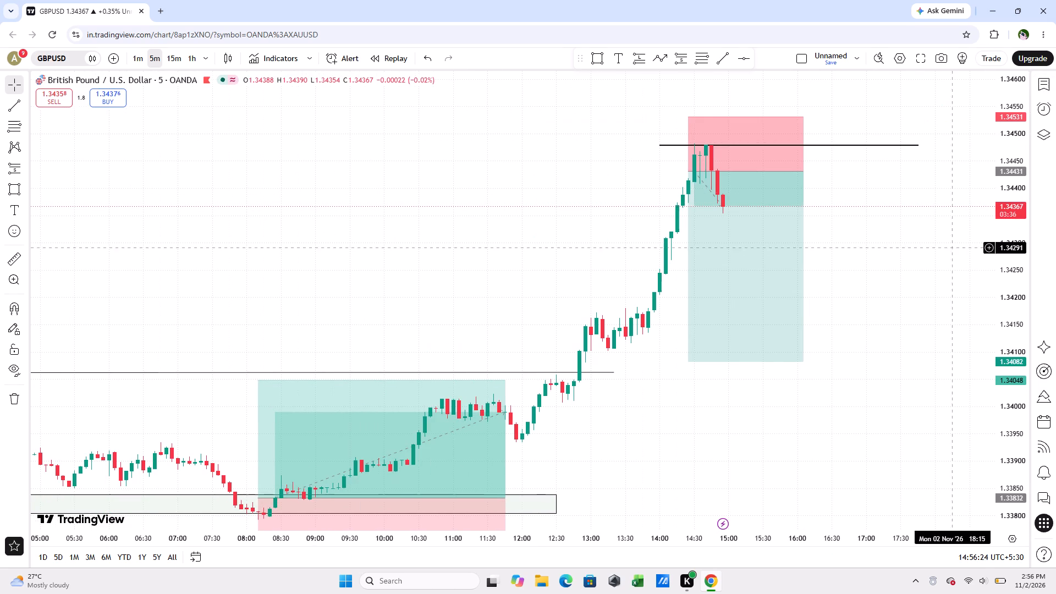
Raise the target of the GBPUSD short position at the 14:30 peak to about 1.34128.
scroll(937, 245, "up", 3)
scroll(855, 182, "down", 2)
left_click_drag(897, 248, 873, 283)
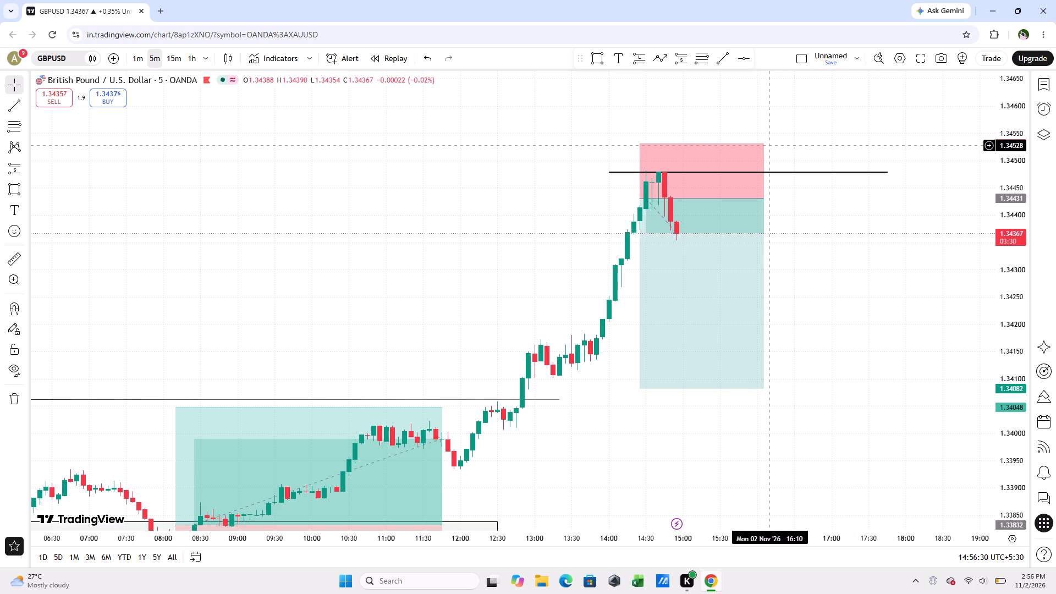
left_click_drag(861, 315, 859, 318)
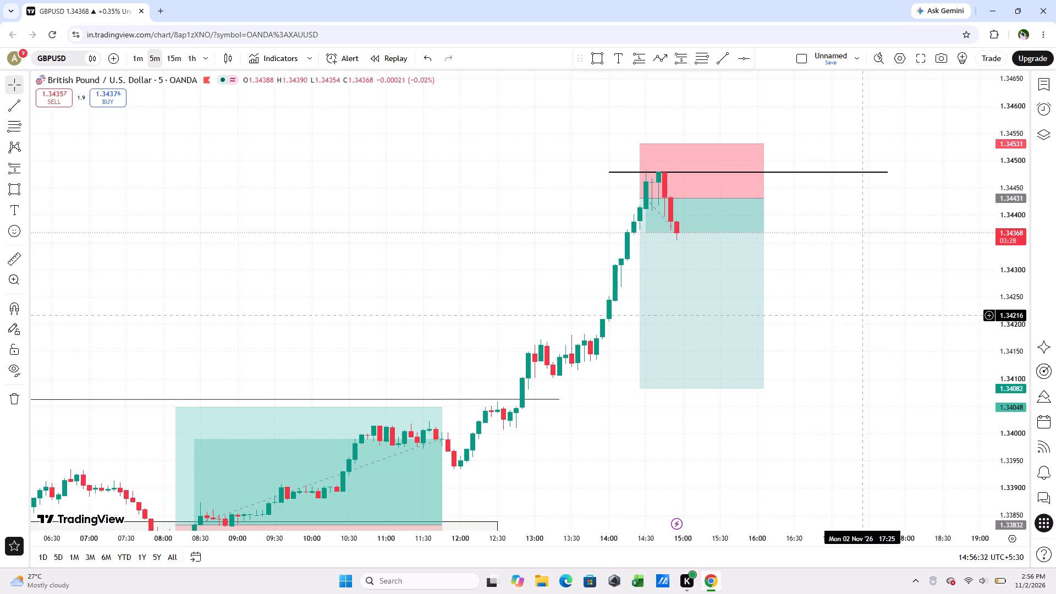
left_click_drag(859, 318, 831, 332)
left_click_drag(816, 309, 751, 295)
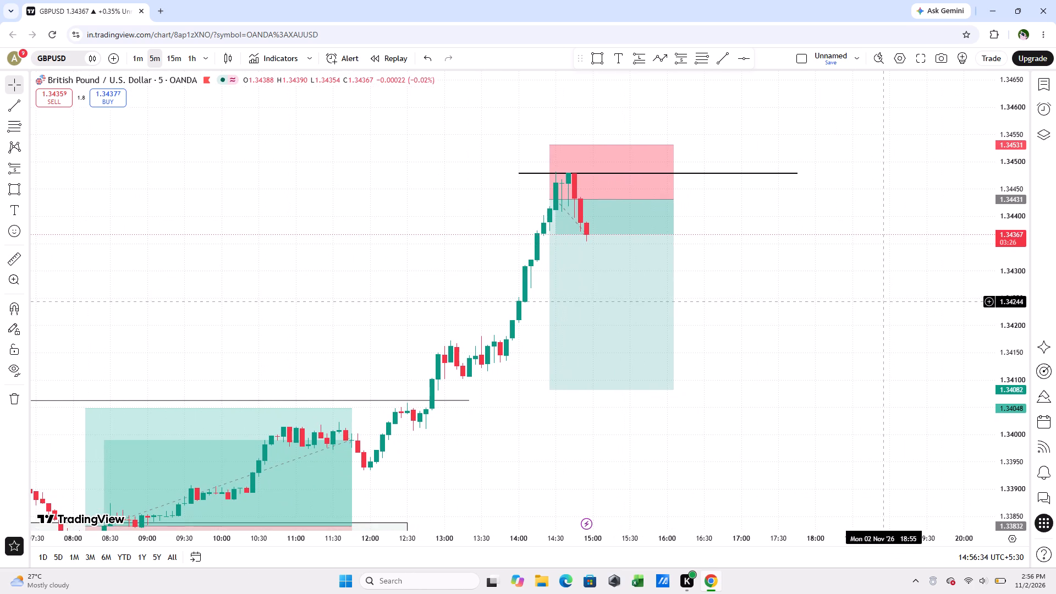
left_click(617, 321)
left_click_drag(548, 389, 554, 389)
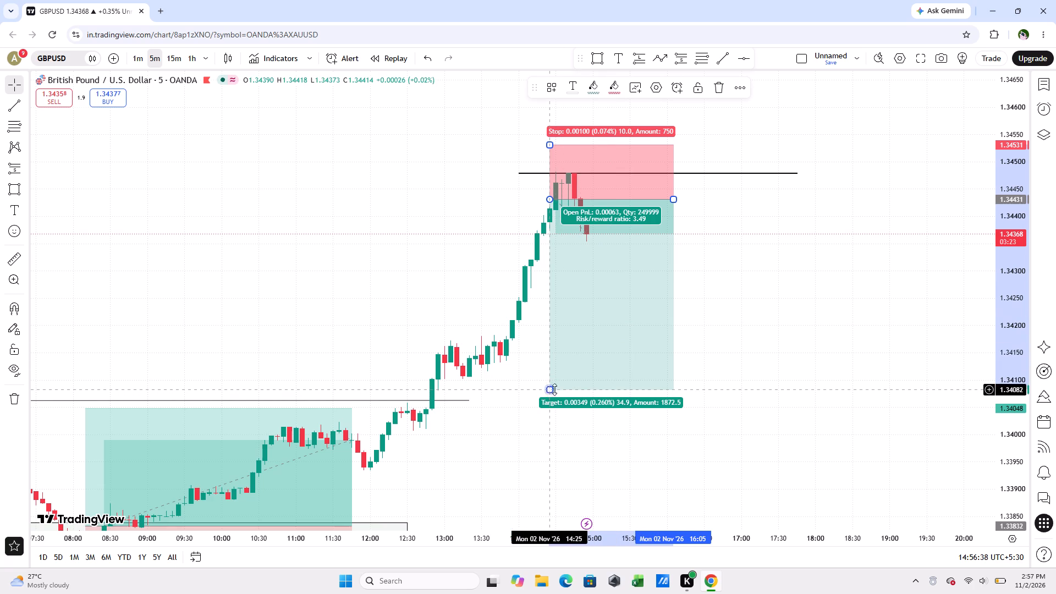
left_click_drag(554, 389, 551, 356)
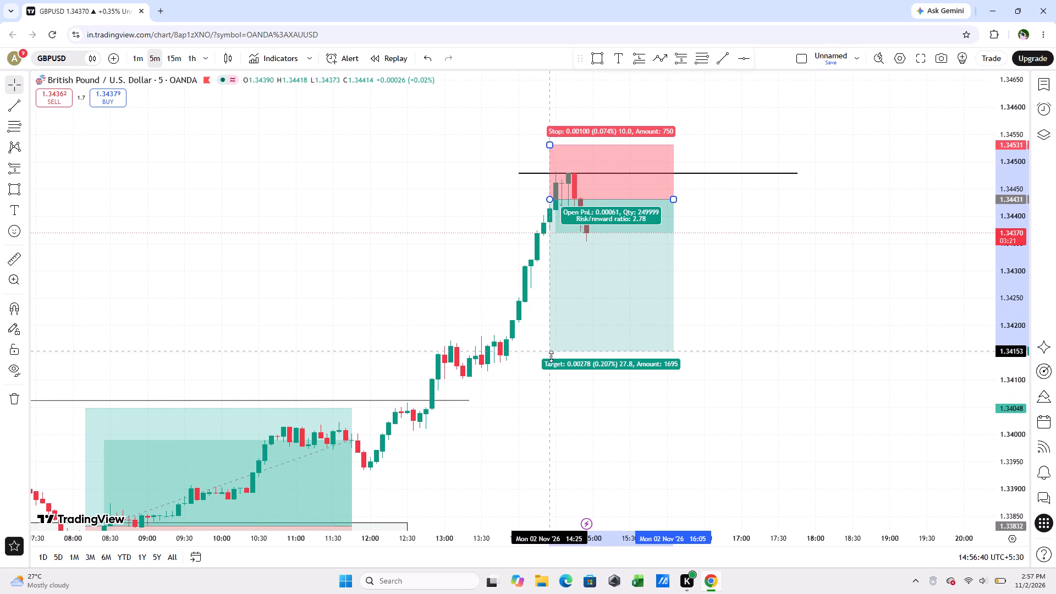
left_click_drag(551, 356, 554, 365)
left_click(763, 334)
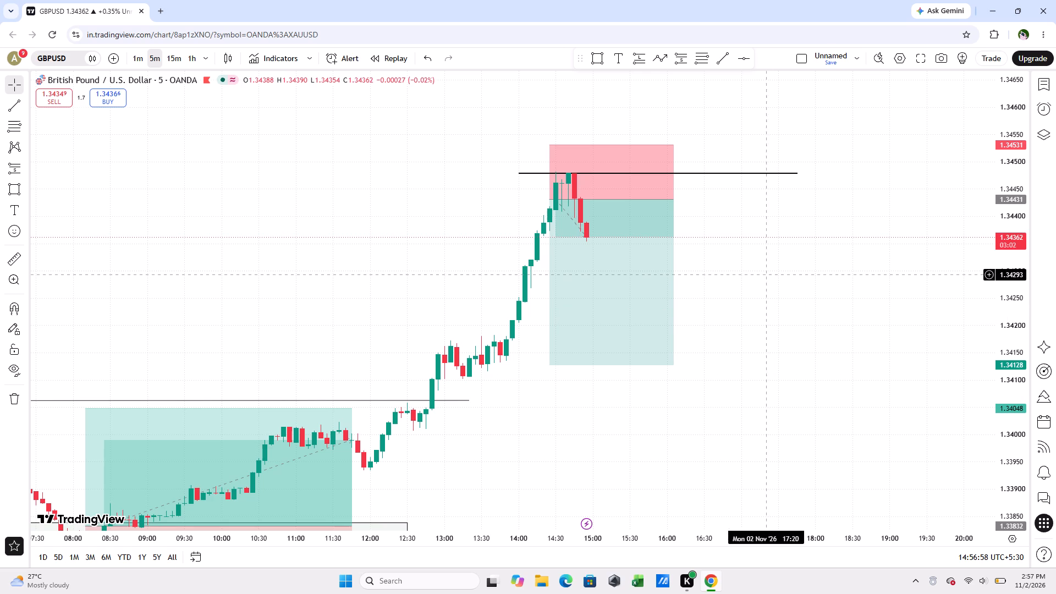
Examine the GBPUSD price action around the short position on the 5-minute and 15-minute timeframes.
scroll(1018, 364, "up", 3)
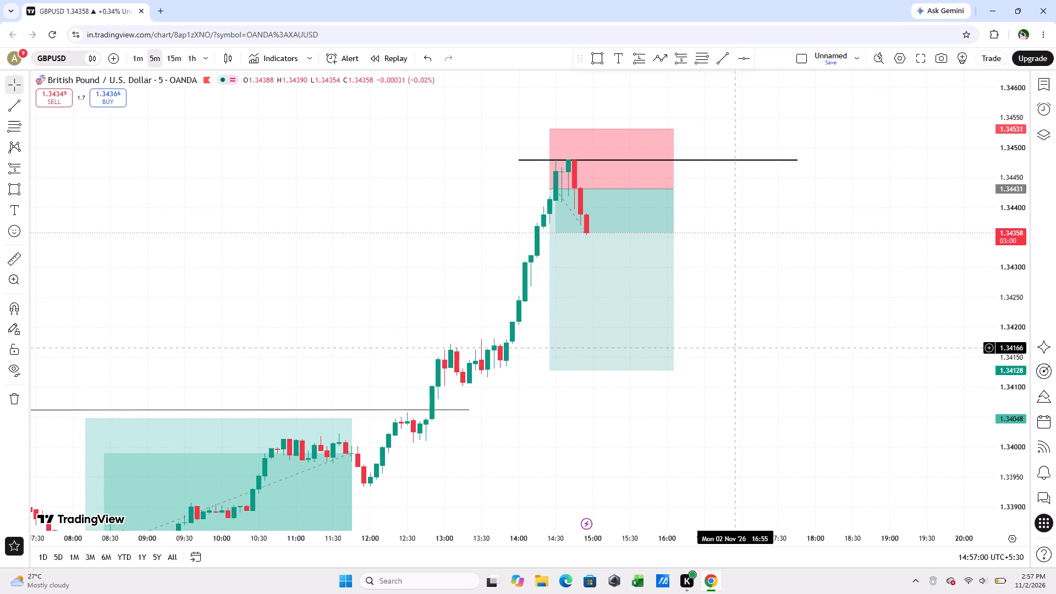
scroll(743, 343, "up", 3)
left_click_drag(751, 305, 774, 345)
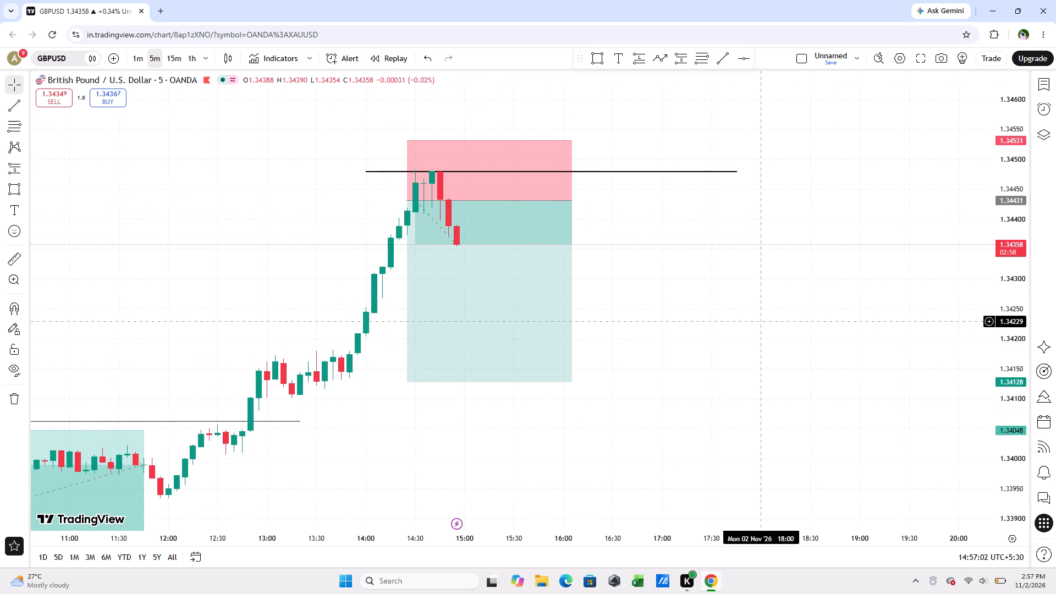
left_click_drag(774, 345, 783, 345)
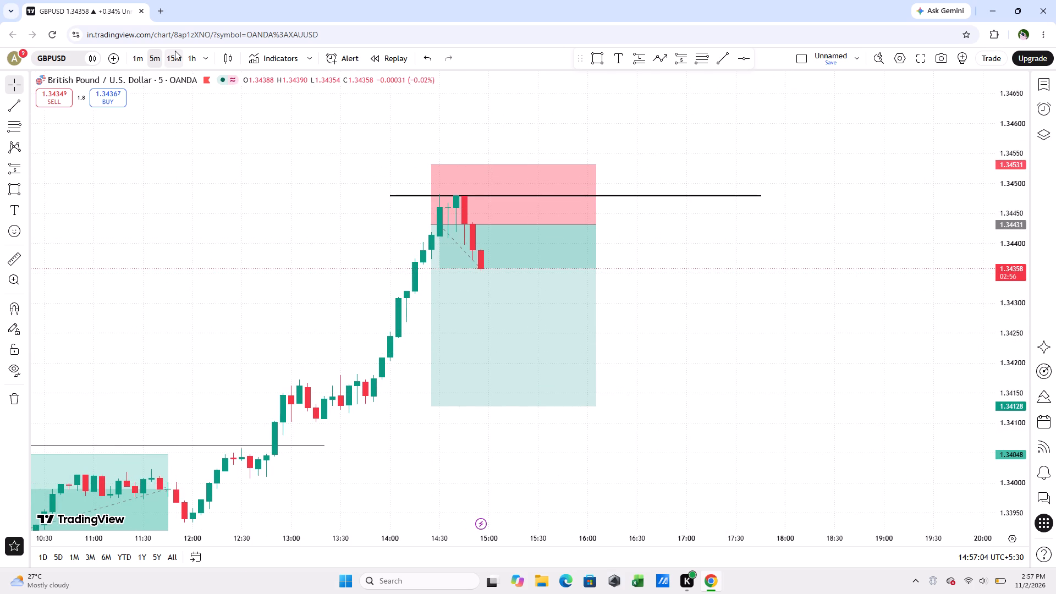
left_click(175, 51)
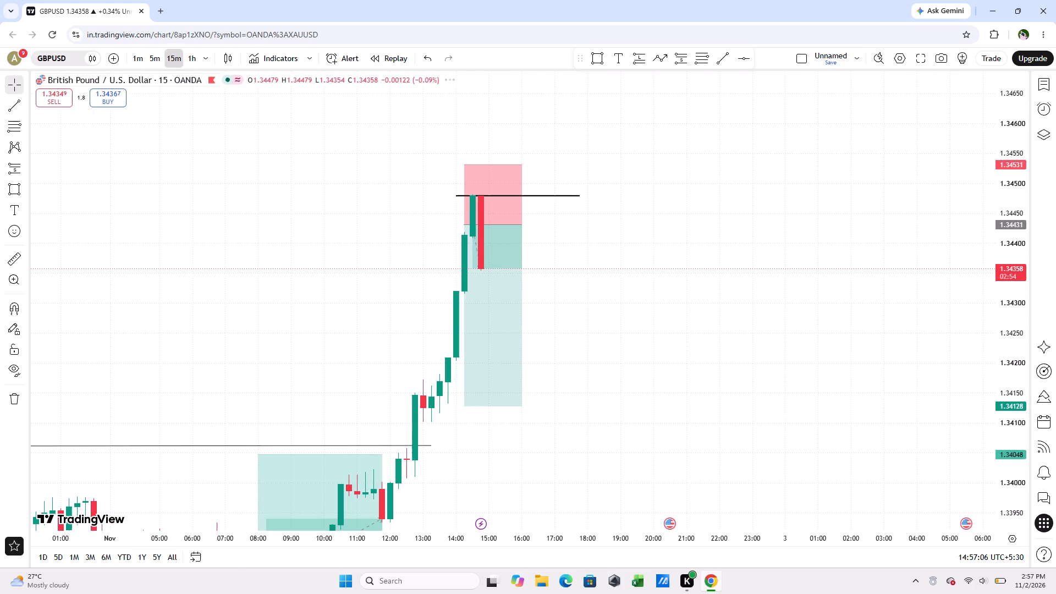
scroll(629, 243, "up", 3)
left_click_drag(538, 320, 772, 324)
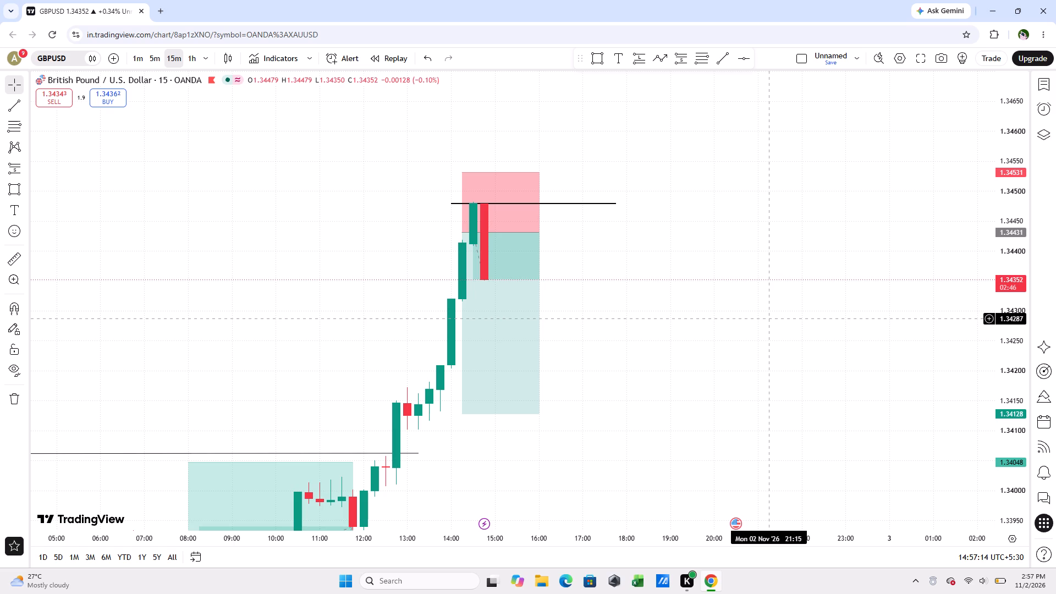
scroll(765, 383, "up", 1)
left_click_drag(687, 403, 850, 359)
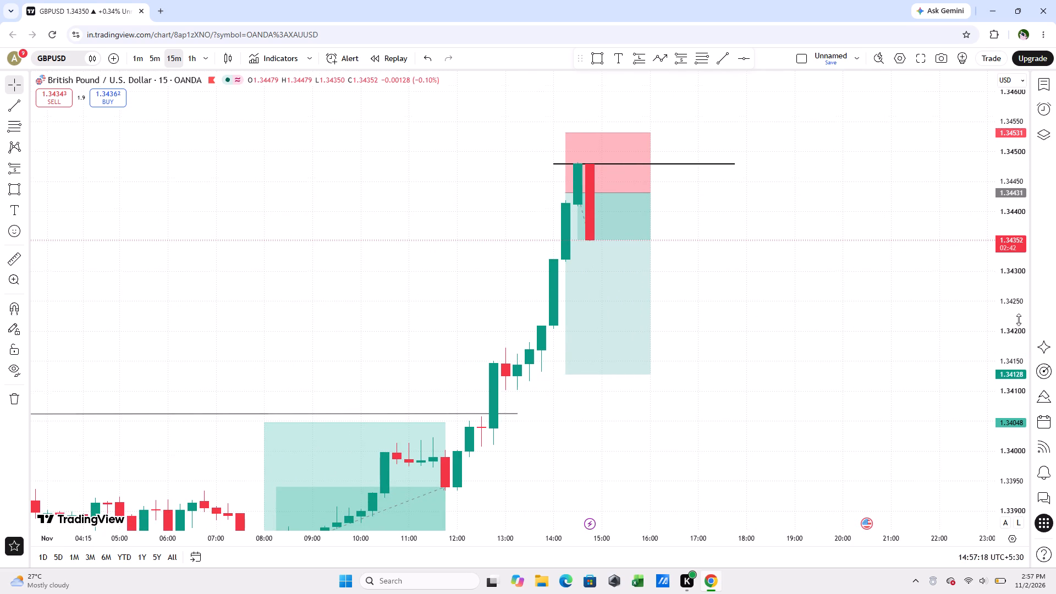
scroll(1019, 320, "up", 1)
scroll(890, 294, "up", 2)
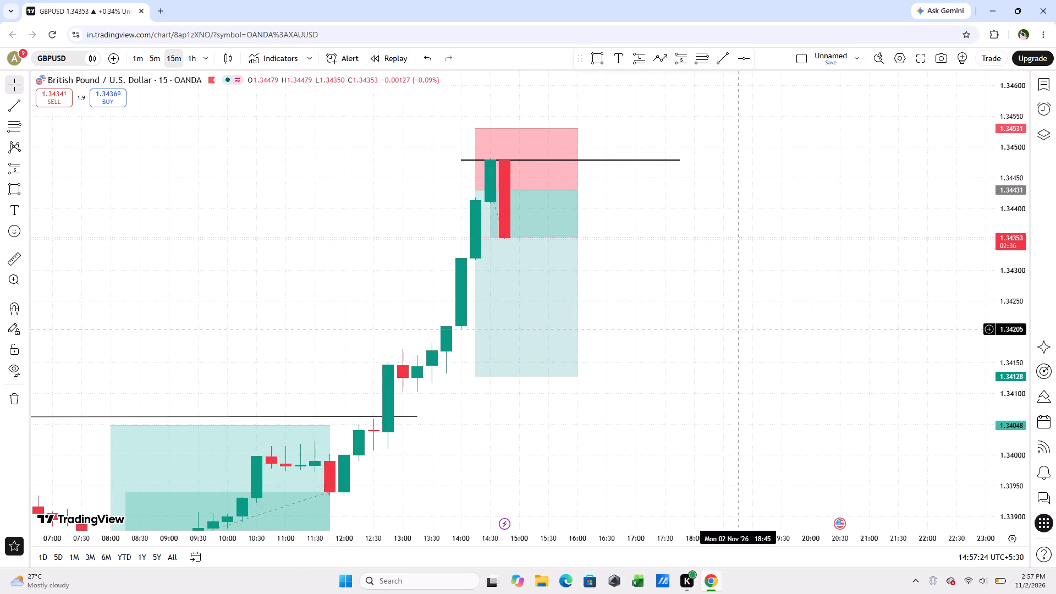
scroll(730, 331, "up", 1)
scroll(730, 332, "down", 1)
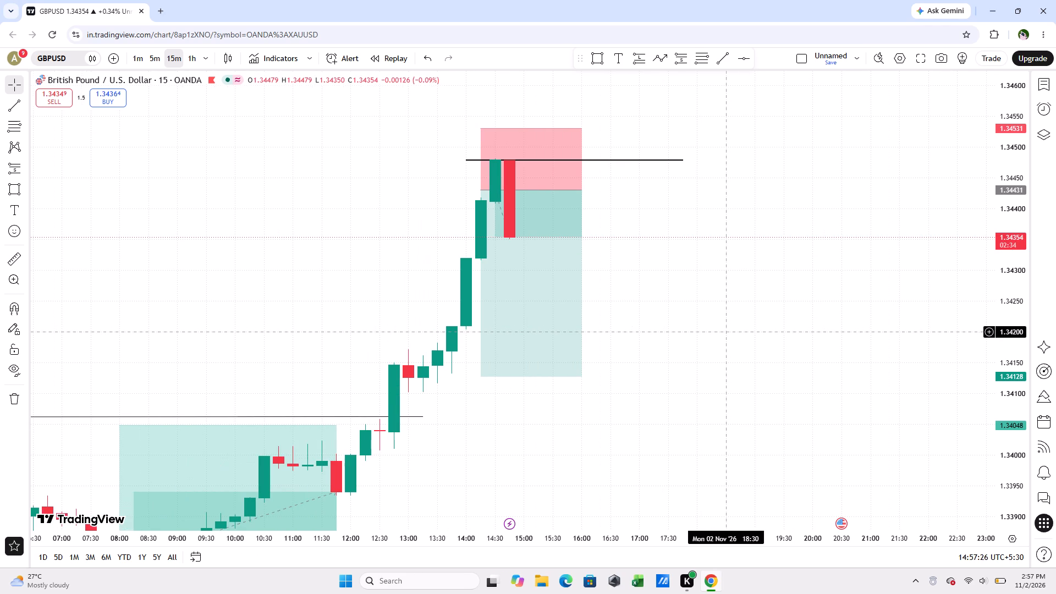
left_click_drag(730, 332, 695, 359)
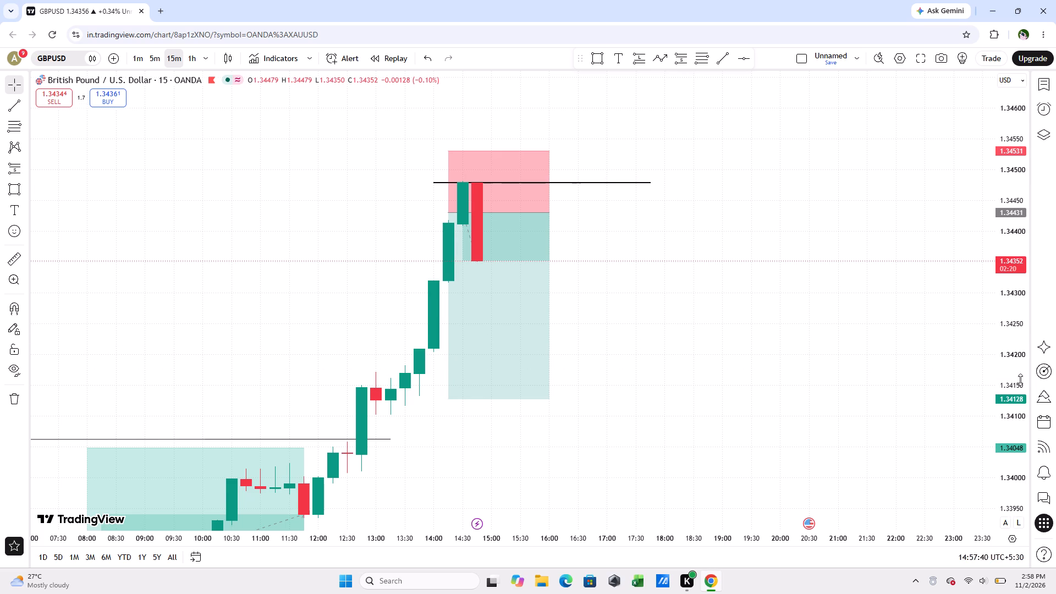
scroll(1020, 379, "up", 1)
scroll(802, 373, "up", 1)
left_click_drag(591, 397, 721, 384)
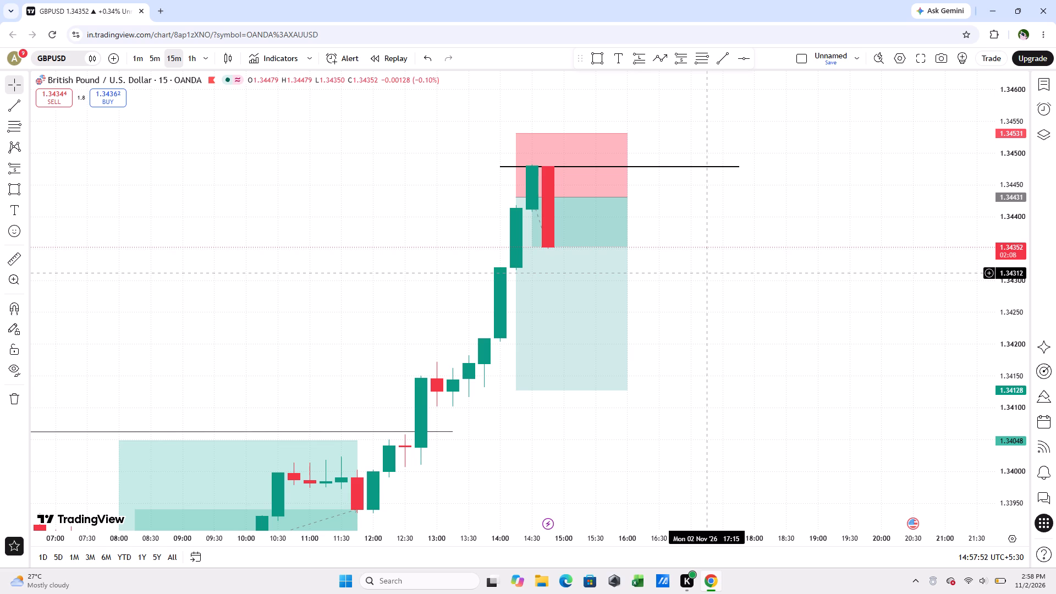
scroll(713, 316, "up", 2)
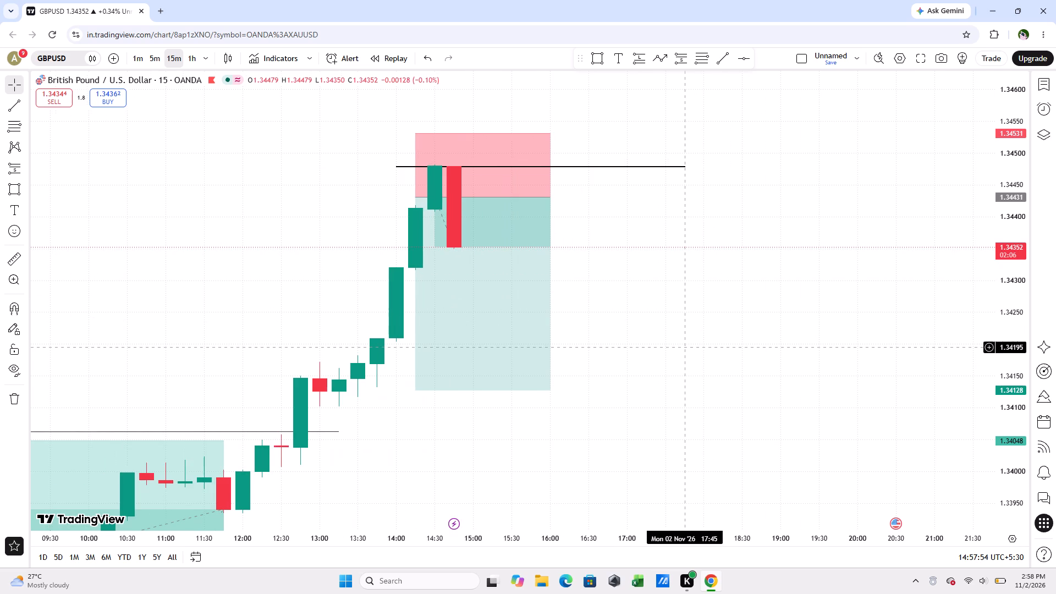
scroll(687, 345, "down", 3)
left_click_drag(733, 334, 675, 335)
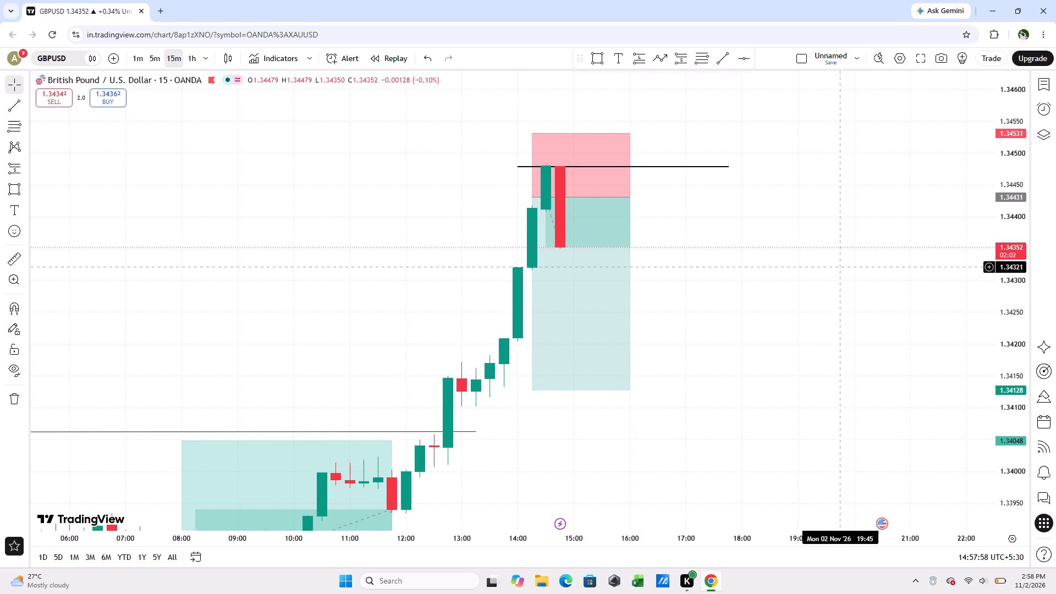
On the 5-minute timeframe, resize the thin zone at the 14:30 peak to end at about 16:55, with its top at about 1.34484.
left_click(153, 60)
scroll(846, 335, "down", 2)
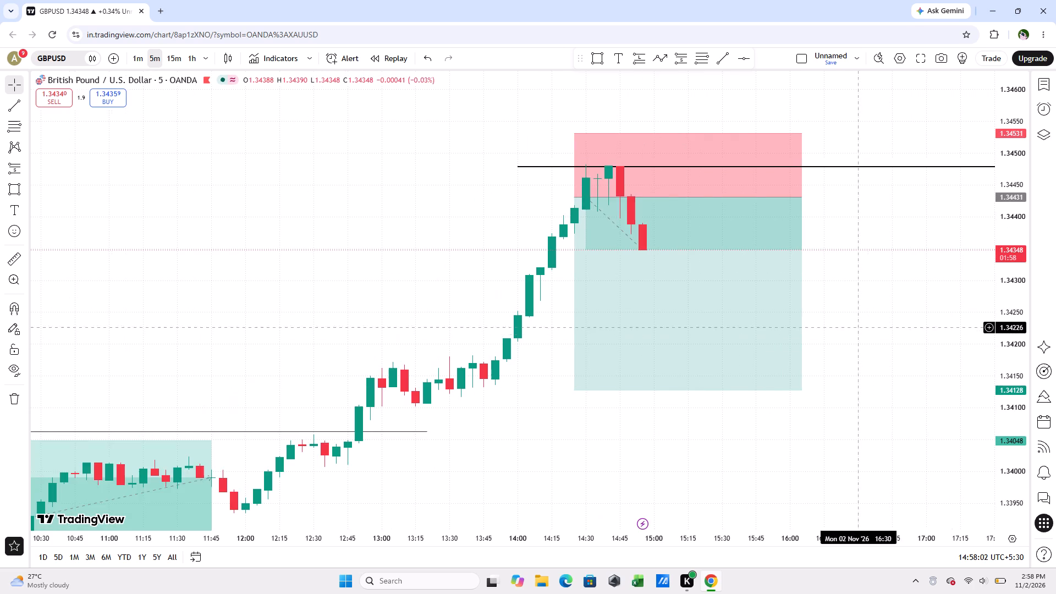
scroll(939, 317, "down", 3)
left_click_drag(950, 311, 660, 312)
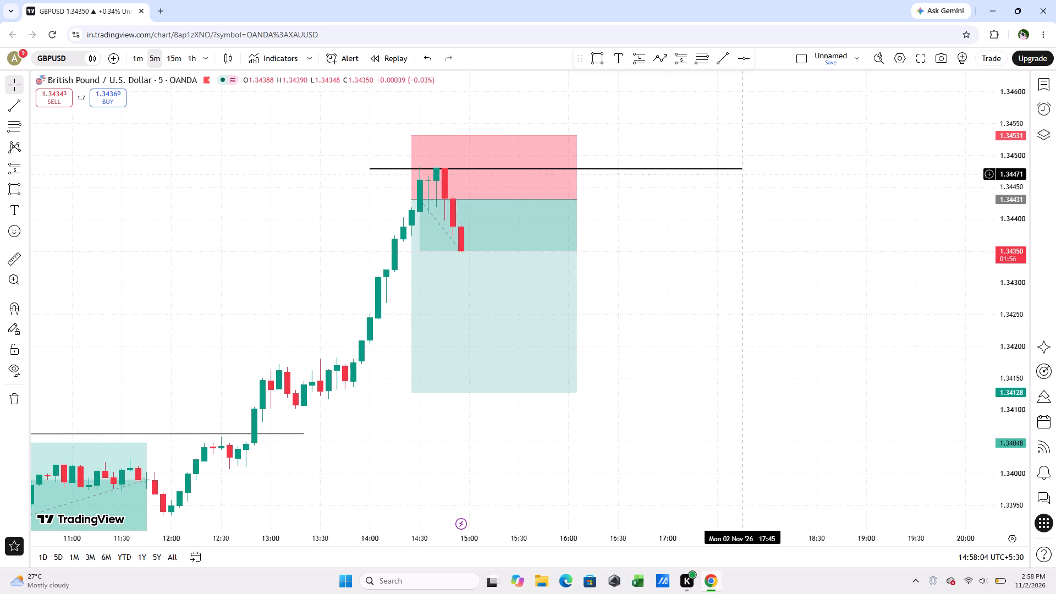
left_click_drag(743, 172, 661, 170)
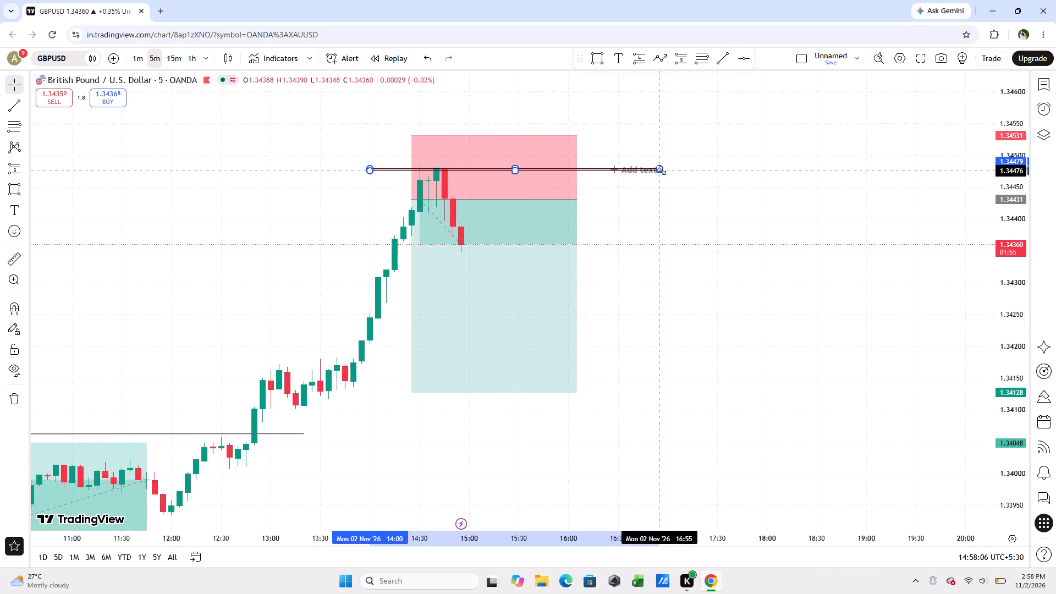
left_click_drag(661, 170, 660, 166)
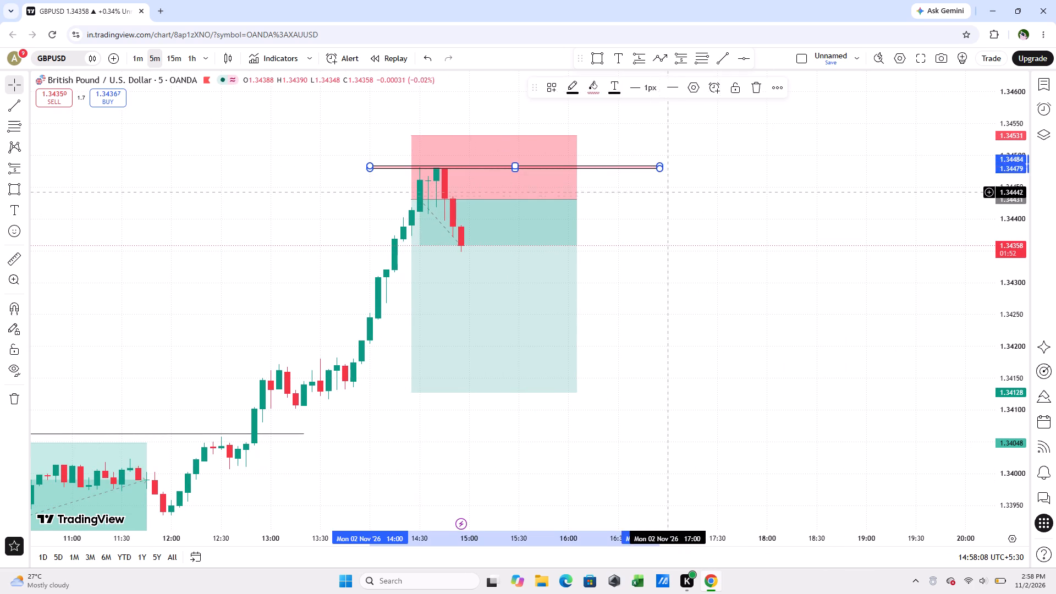
left_click(674, 203)
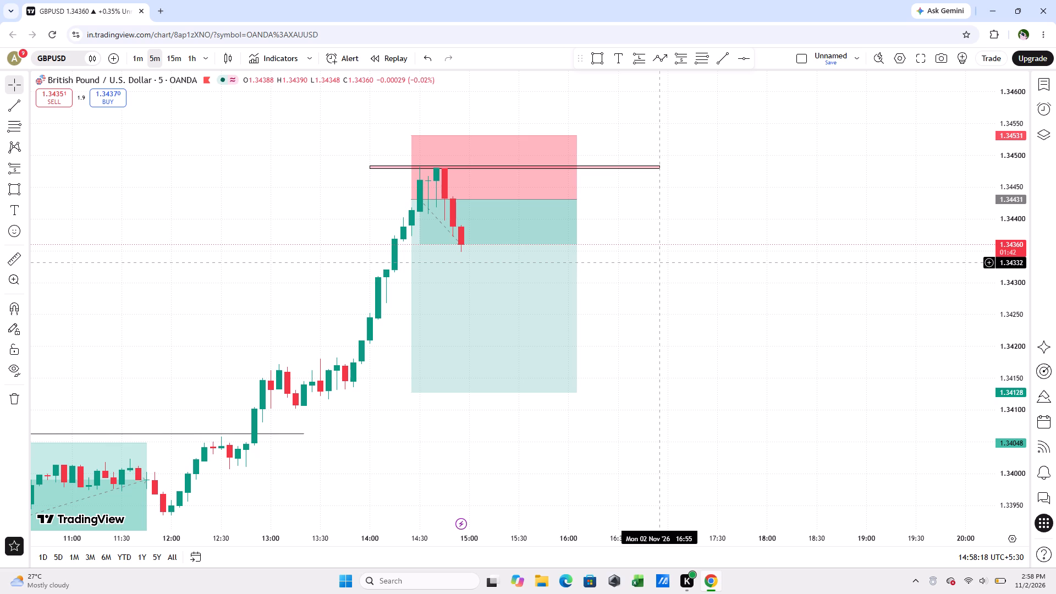
Examine the 5-minute GBPUSD price action between the thin peak zone and the short position's target.
left_click(619, 287)
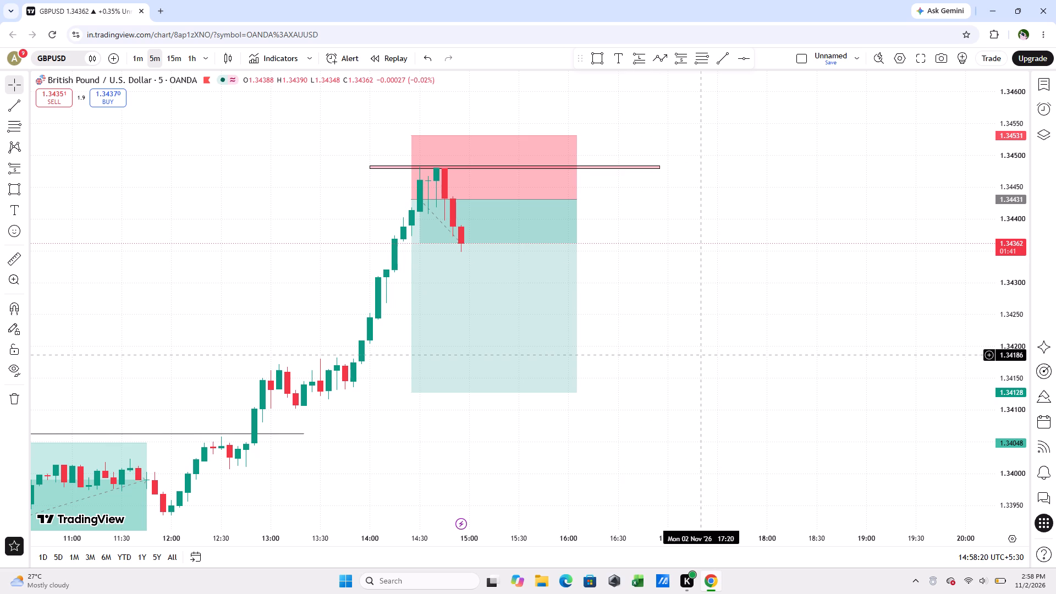
left_click_drag(699, 354, 823, 356)
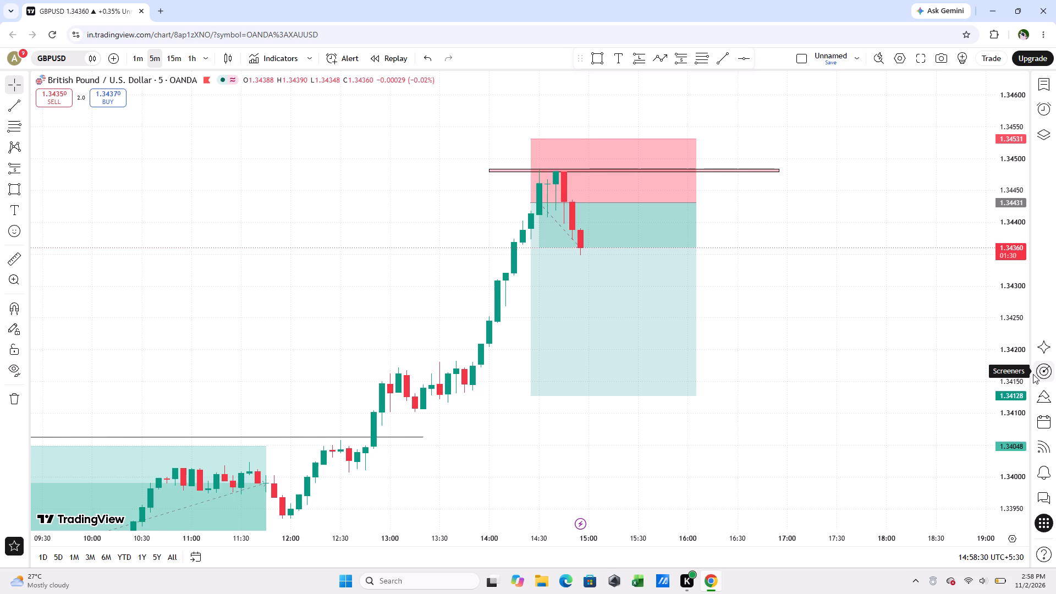
left_click_drag(977, 391, 887, 409)
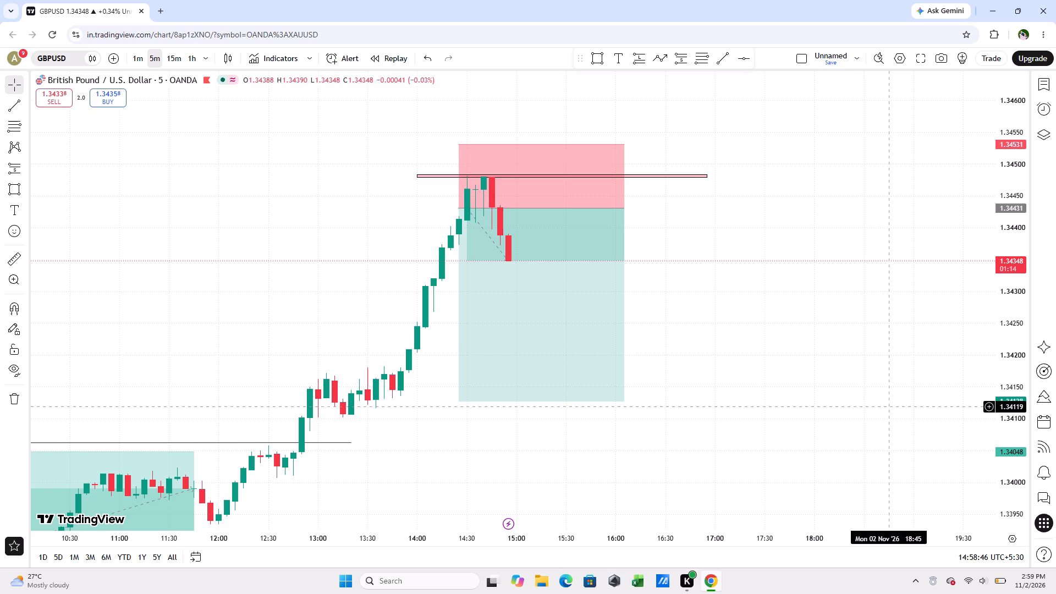
scroll(798, 364, "down", 2)
left_click_drag(869, 343, 840, 367)
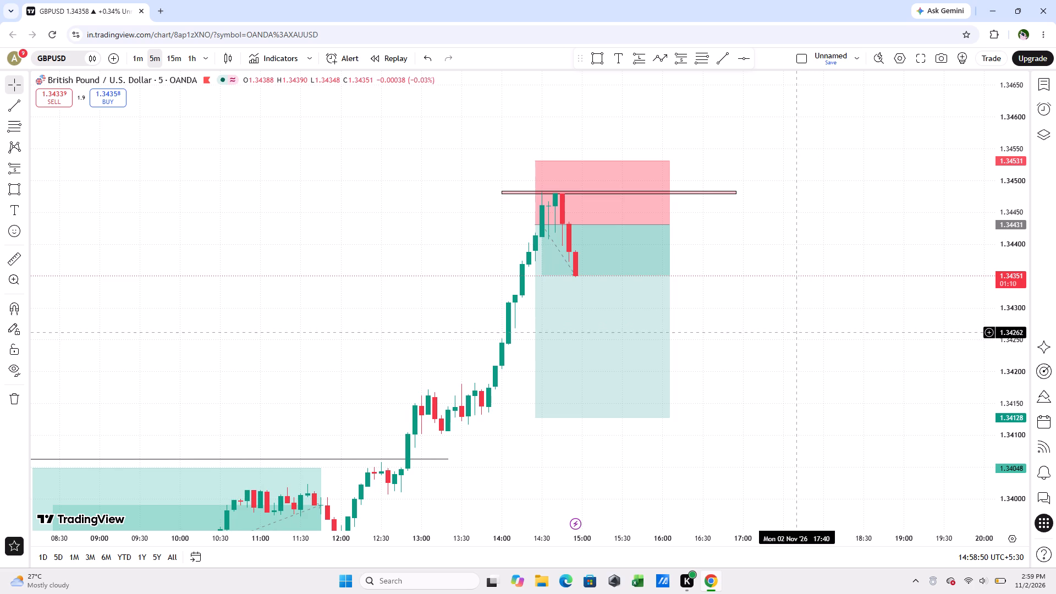
scroll(798, 322, "up", 2)
scroll(793, 320, "down", 1)
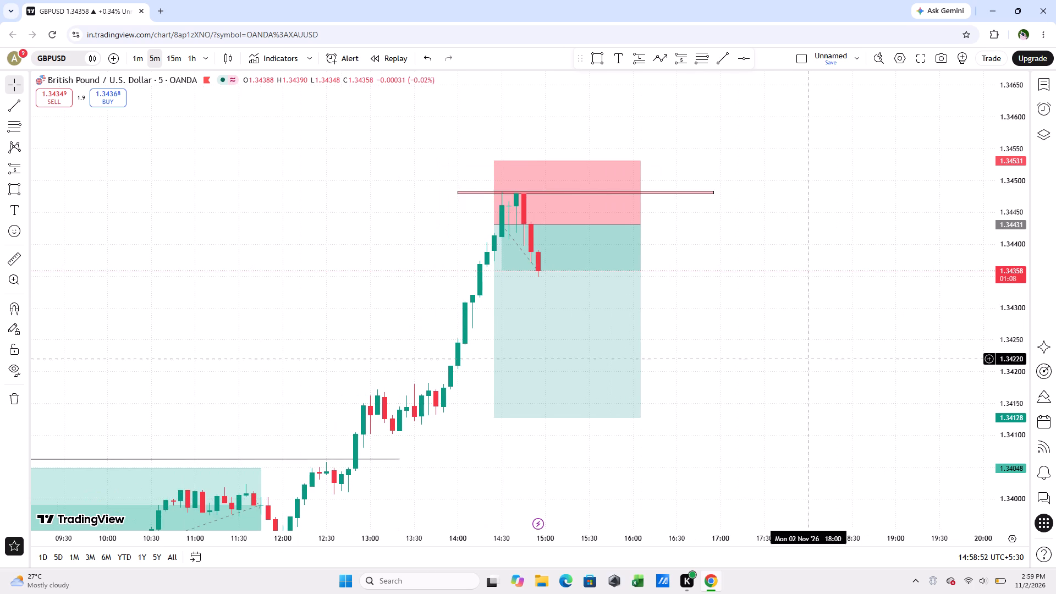
left_click_drag(805, 359, 799, 338)
Switch back to the XAUUSD chart from the Red list watchlist.
left_click(1054, 93)
left_click(1046, 87)
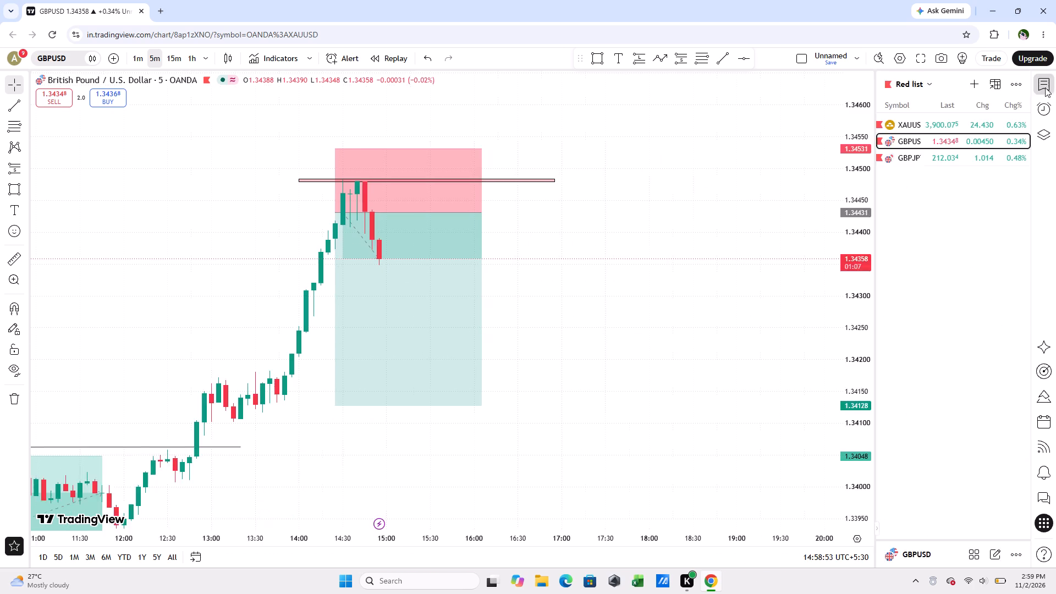
left_click(1044, 91)
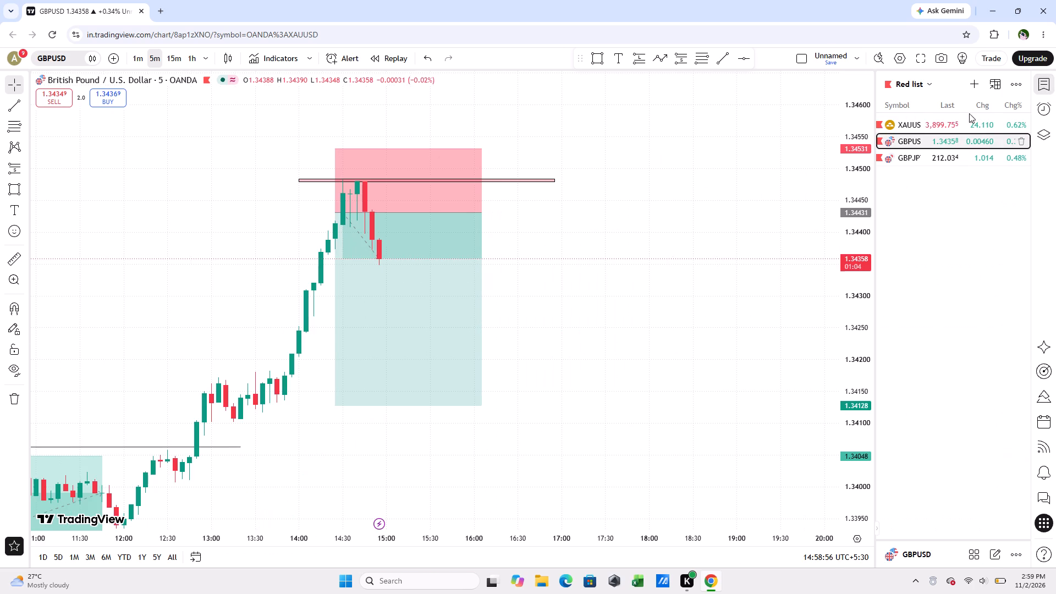
left_click(962, 126)
left_click(1041, 85)
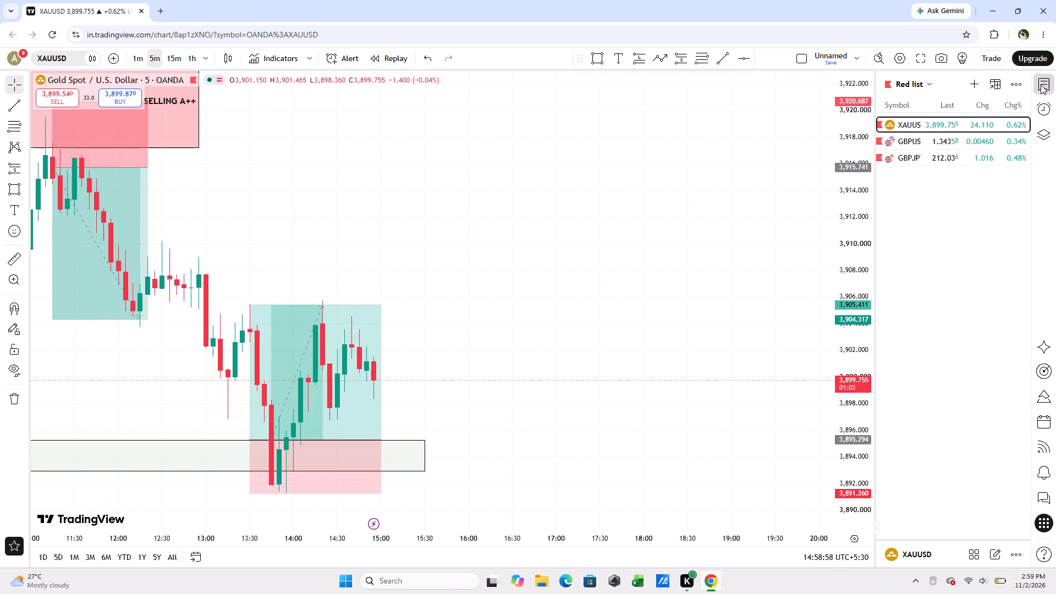
Examine the 5-minute XAUUSD price action from the SELLING A++ zone down to the long position and the demand zone beneath it.
scroll(883, 222, "down", 3)
left_click_drag(880, 228, 967, 276)
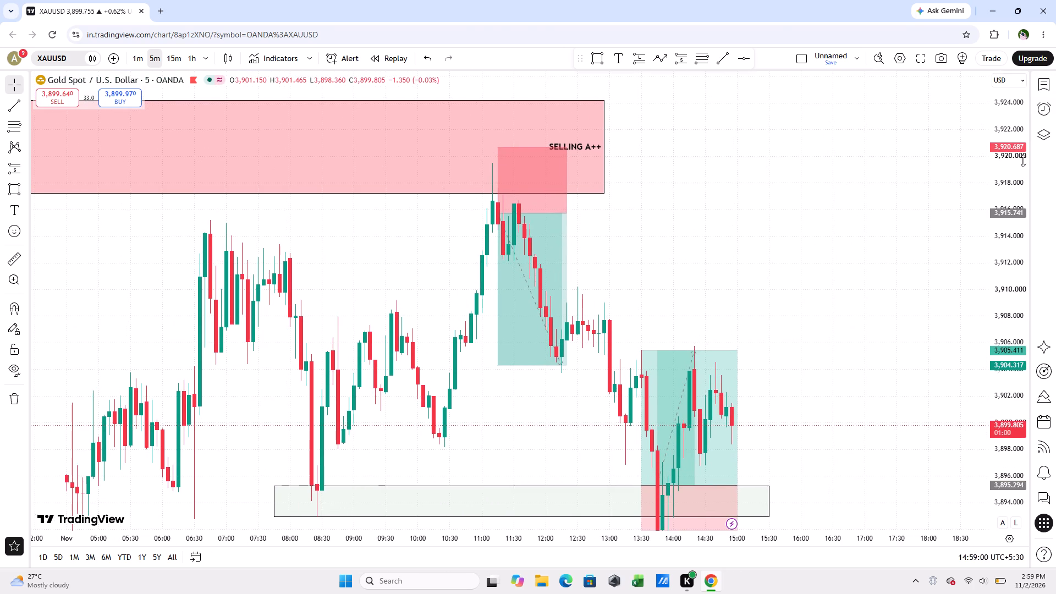
left_click_drag(1022, 164, 1026, 287)
scroll(886, 272, "down", 4)
left_click_drag(849, 272, 708, 249)
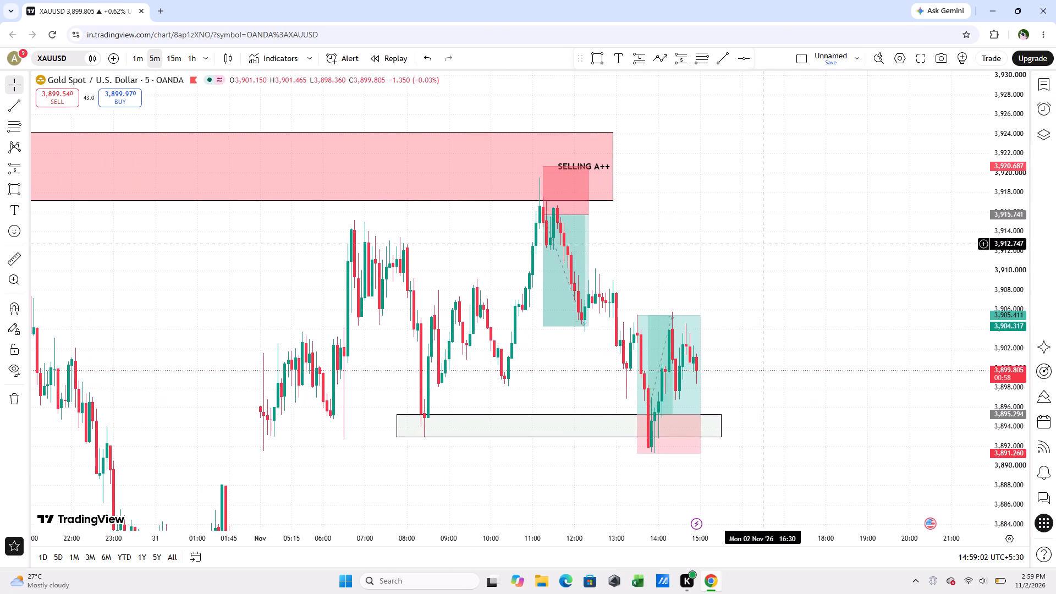
scroll(860, 315, "up", 2)
left_click_drag(814, 313, 817, 308)
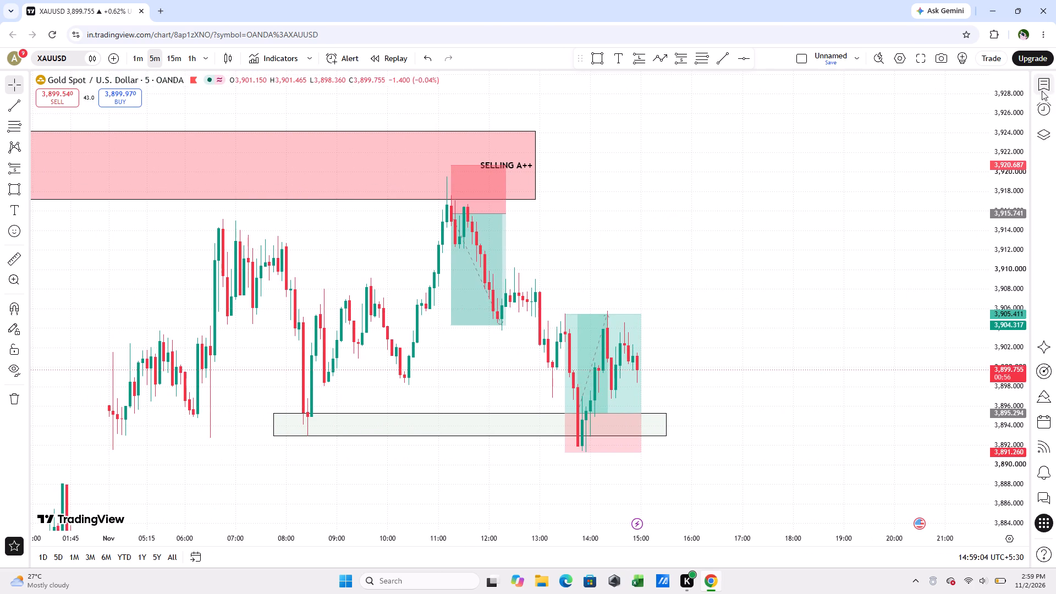
left_click(1042, 90)
left_click_drag(977, 161, 983, 165)
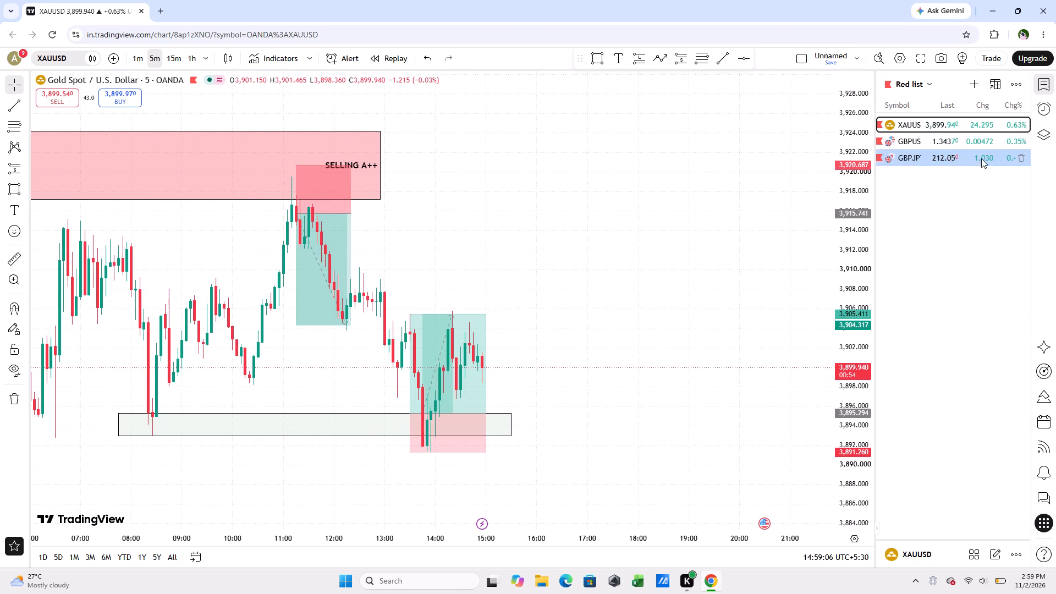
left_click(1043, 90)
Switch to the GBPUSD chart from the Red list watchlist and check price against the short position.
left_click(1046, 90)
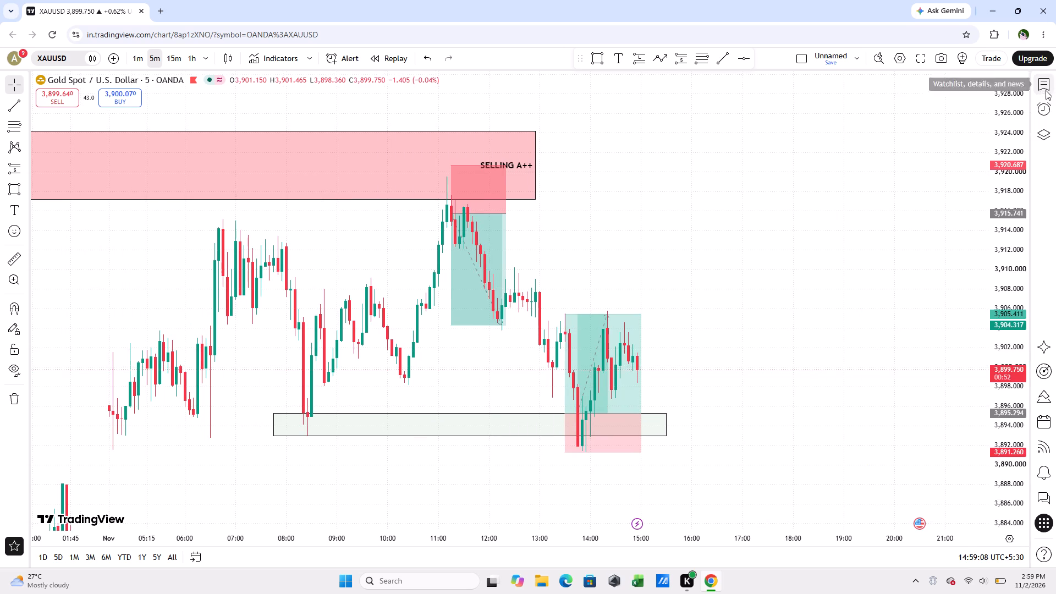
left_click(935, 140)
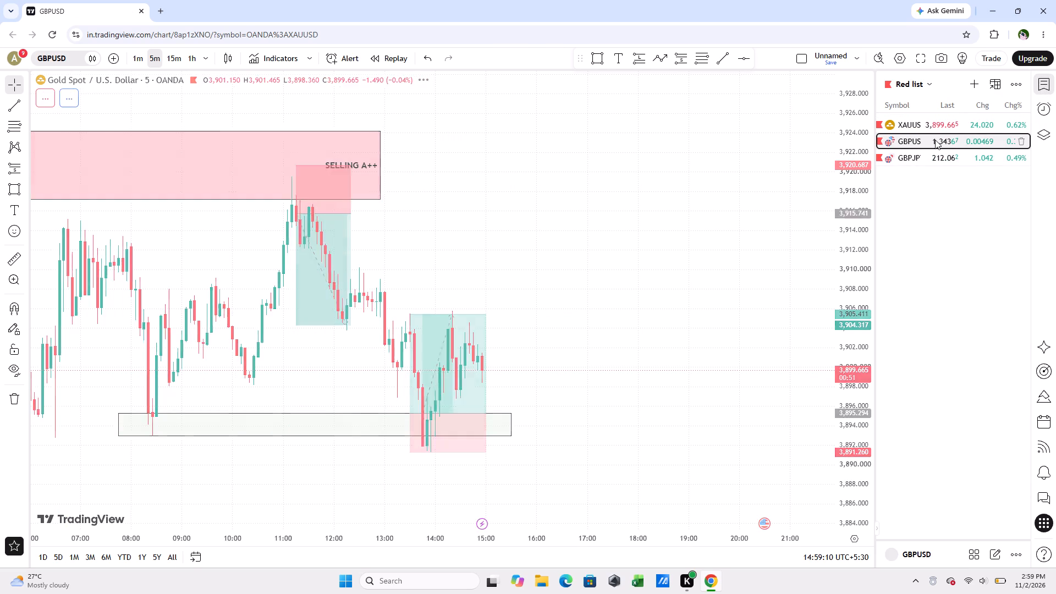
scroll(524, 298, "up", 2)
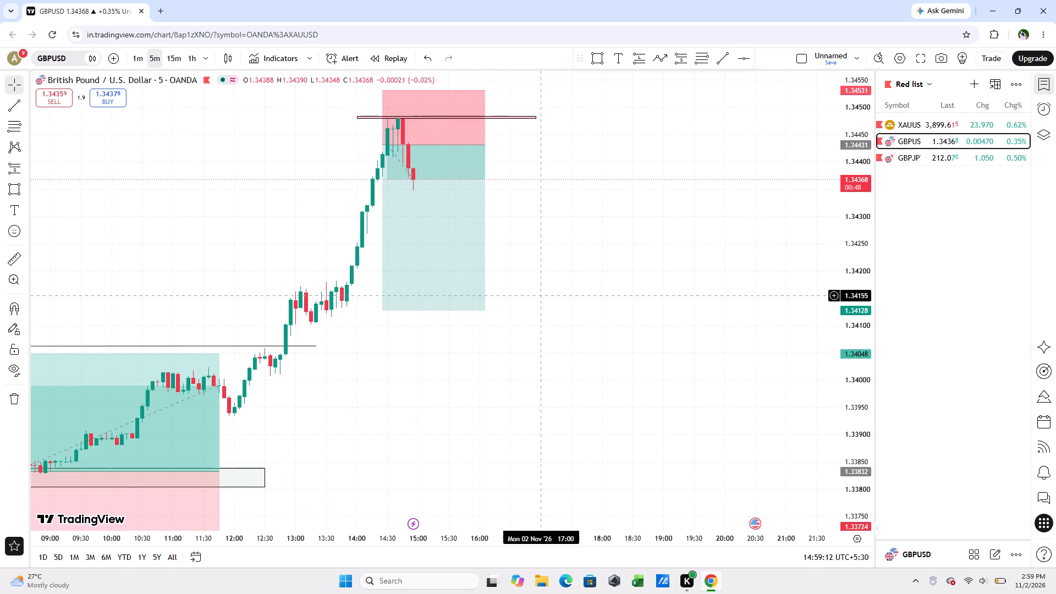
left_click_drag(540, 295, 583, 353)
Switch to the GBPJPY chart, dismiss the advertisement and examine the 5-minute price action up to the latest candle.
left_click(930, 160)
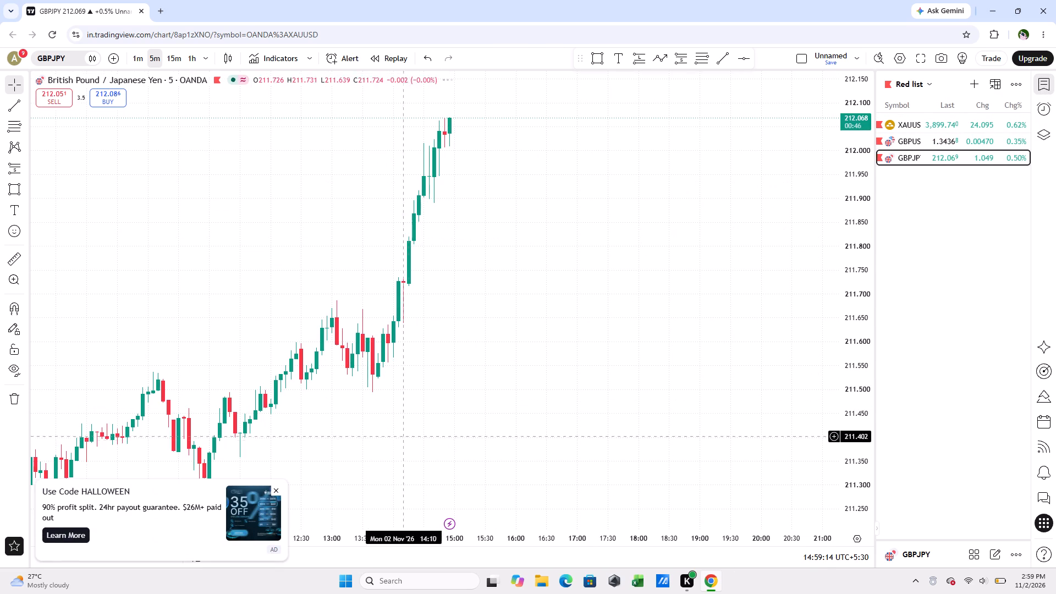
left_click(275, 490)
left_click_drag(470, 428, 574, 461)
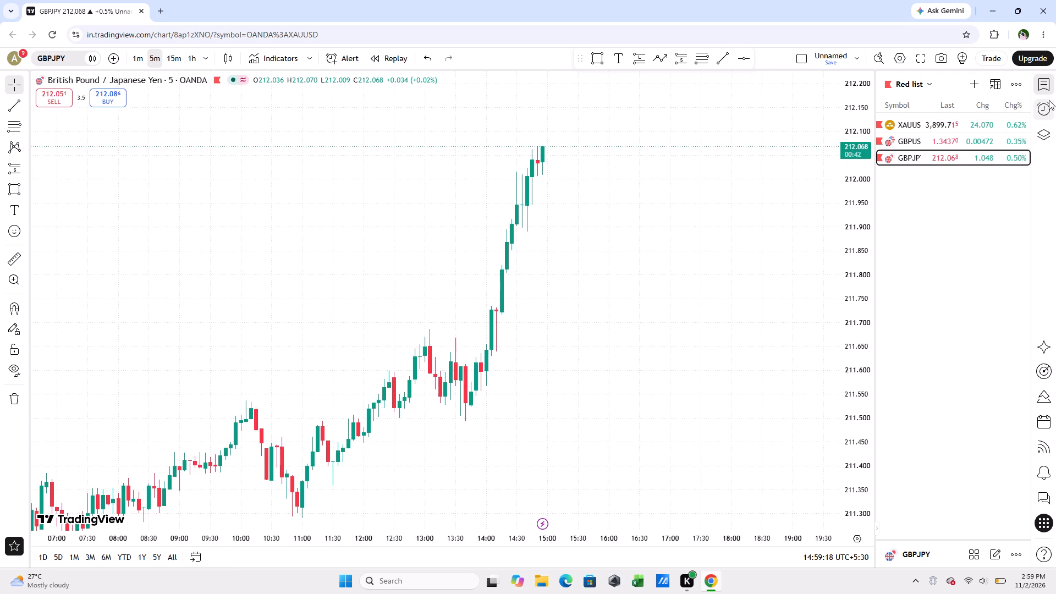
left_click(1038, 80)
scroll(787, 290, "up", 2)
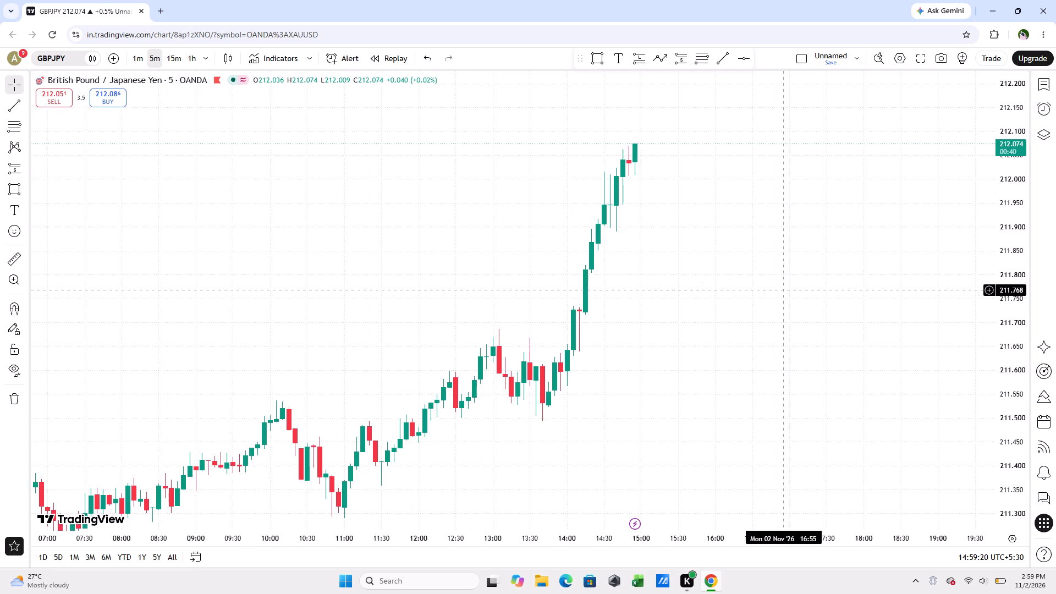
left_click_drag(778, 290, 791, 345)
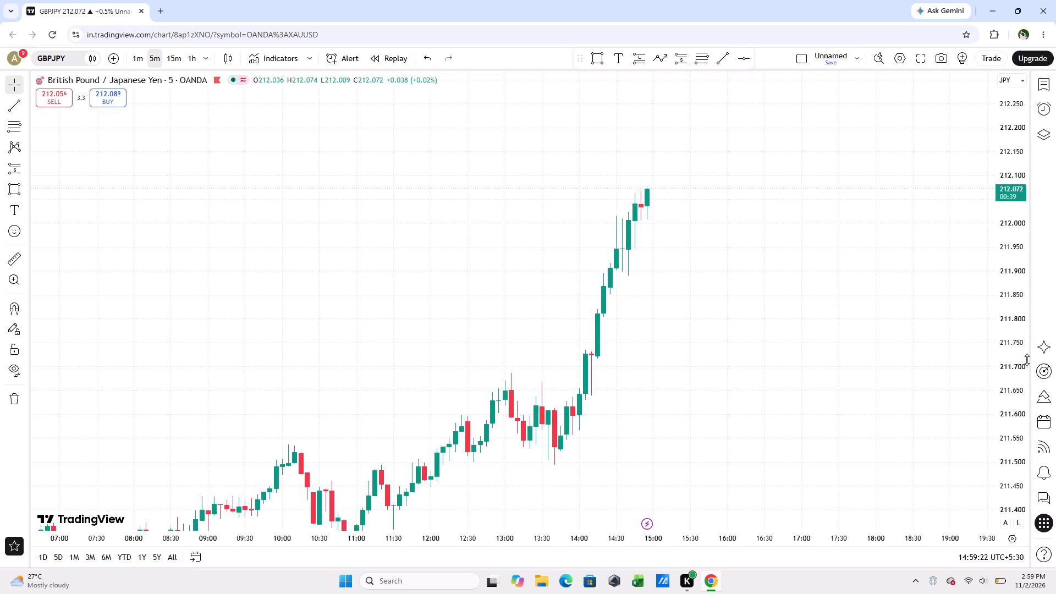
scroll(1018, 349, "up", 1)
scroll(859, 317, "up", 2)
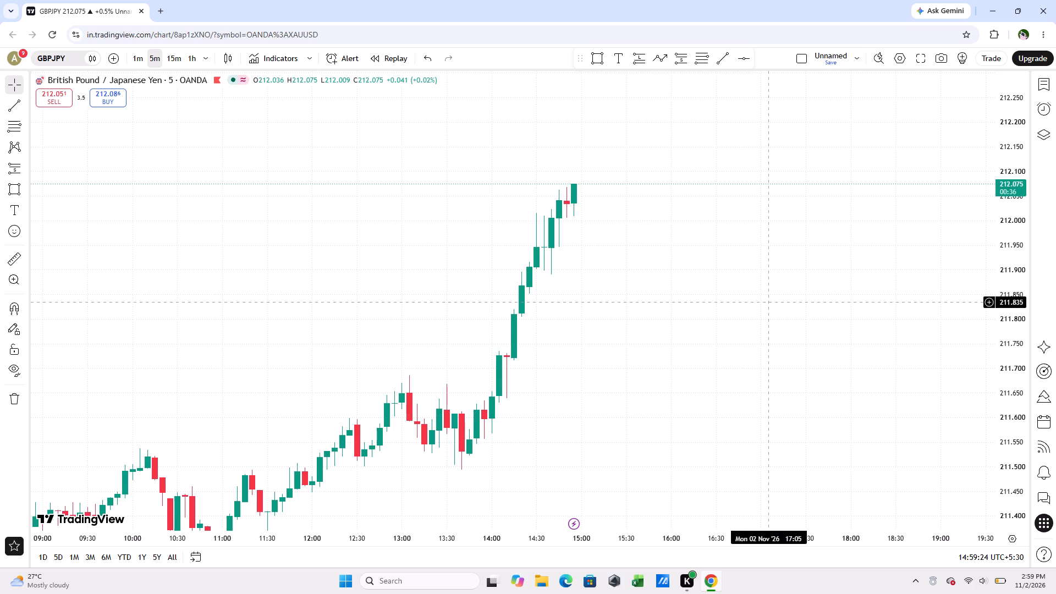
left_click_drag(767, 302, 810, 318)
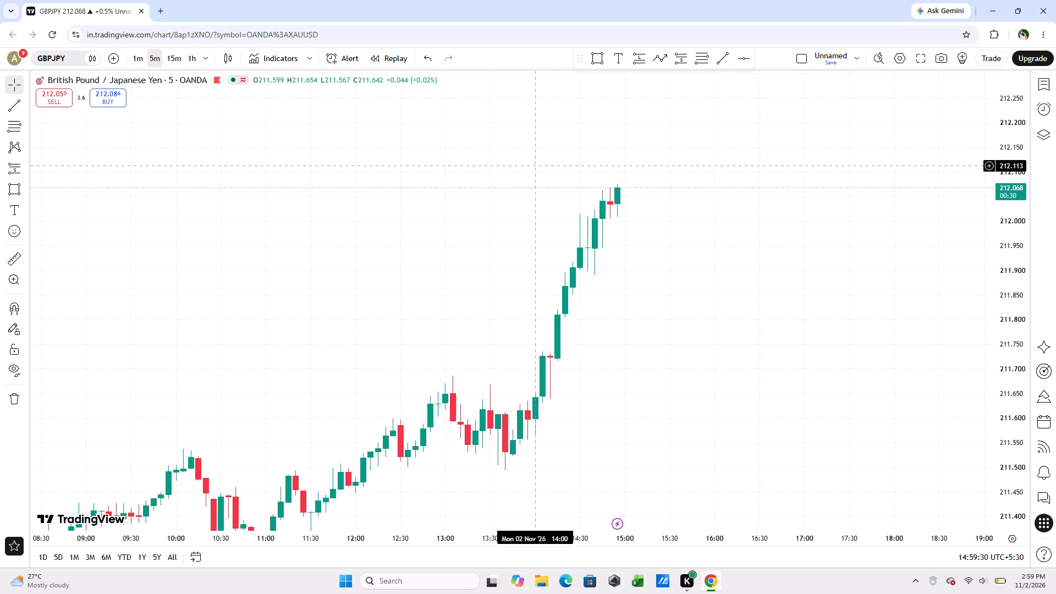
Return to the XAUUSD chart and extend the long position's end time to about 15:05.
left_click(1041, 86)
left_click(949, 118)
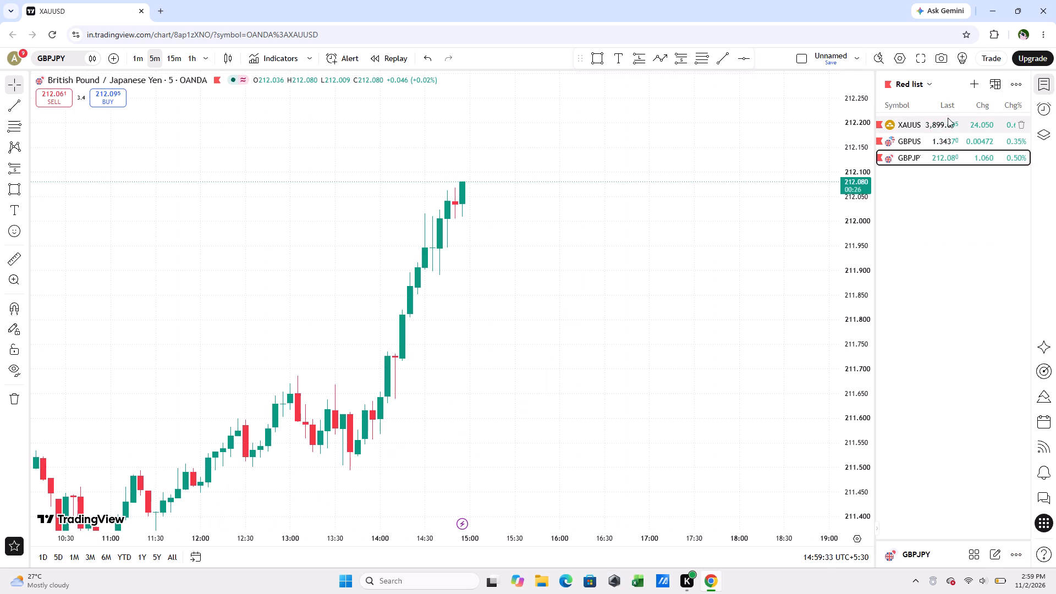
left_click_drag(613, 314, 696, 292)
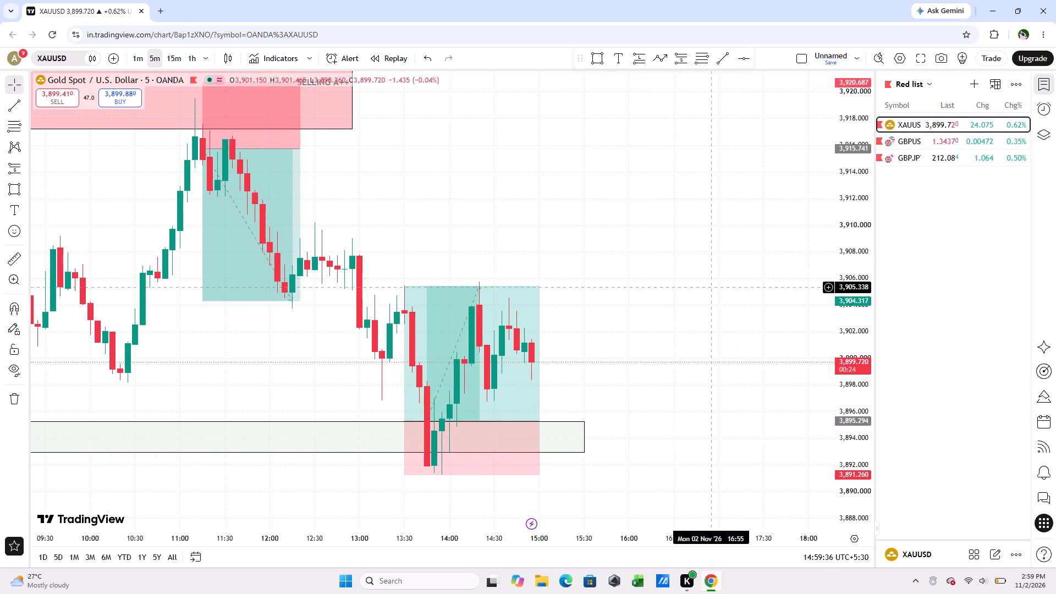
left_click(1044, 90)
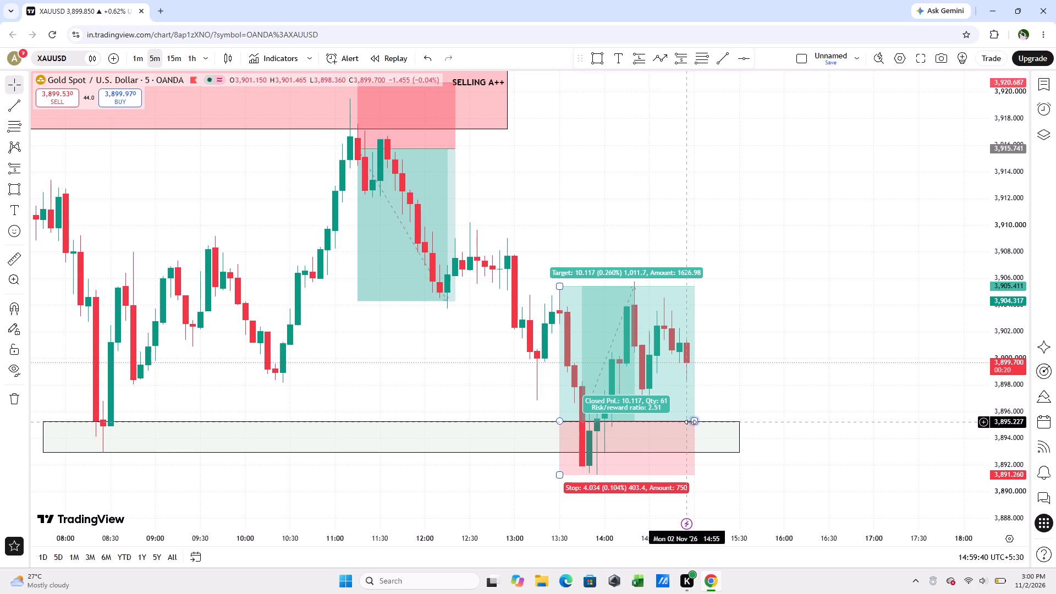
left_click_drag(690, 421, 703, 421)
left_click(758, 383)
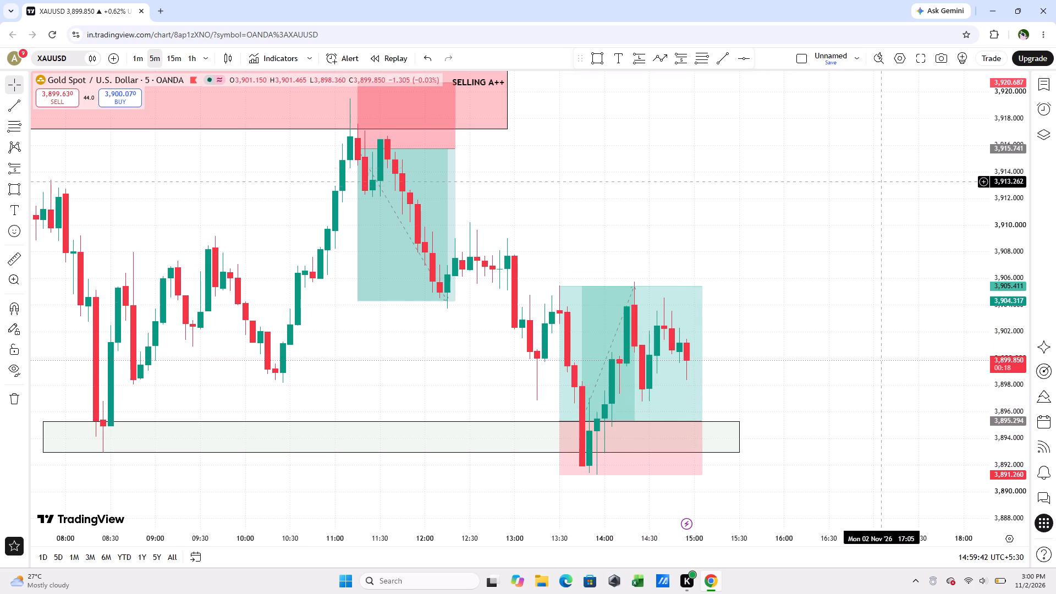
Switch to the GBPUSD chart from the Red list watchlist and review price within the short position.
left_click(1043, 89)
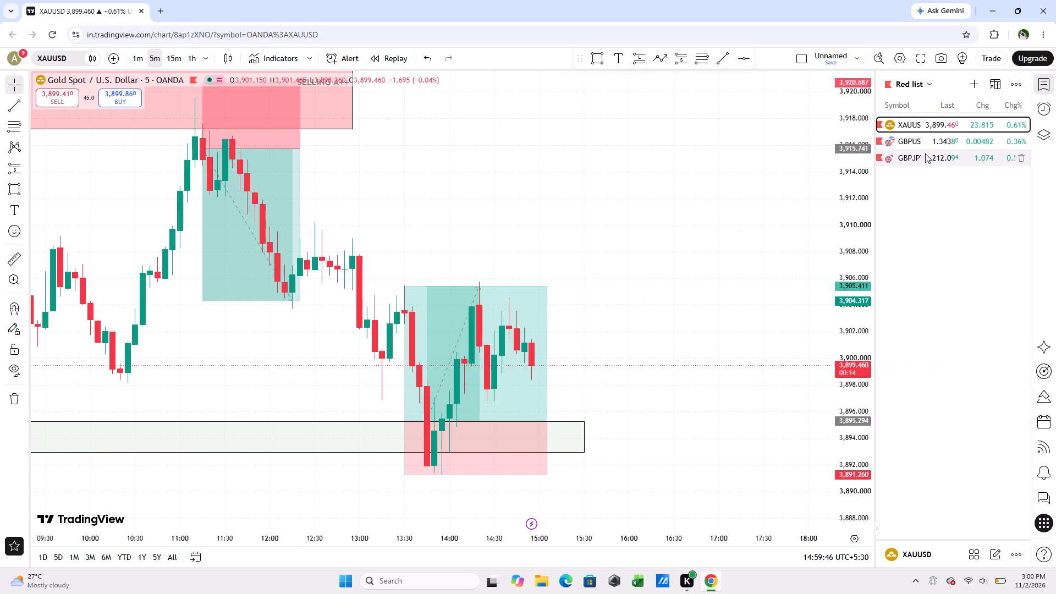
left_click(920, 147)
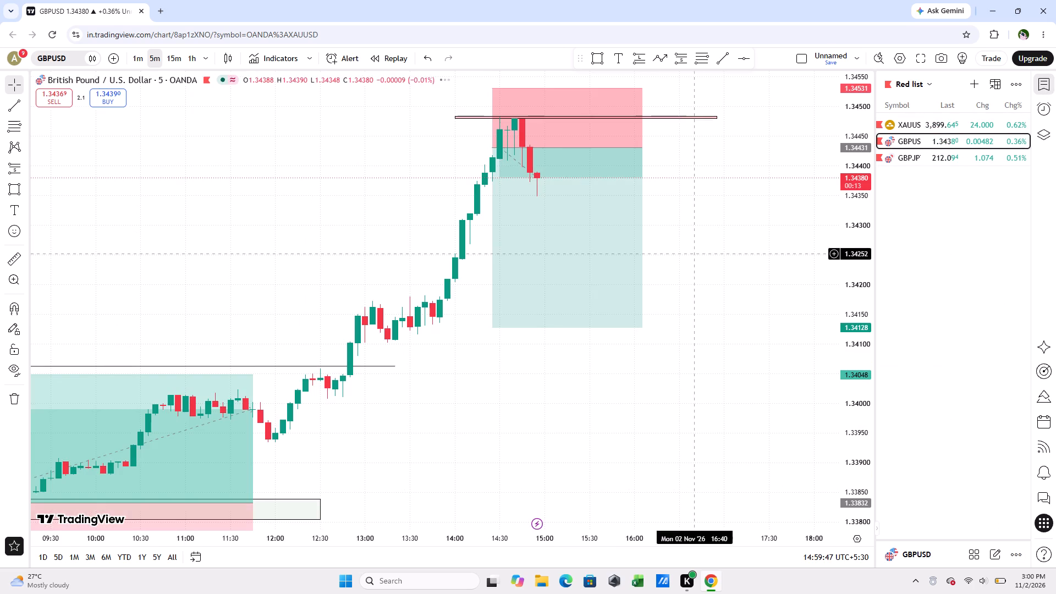
left_click_drag(713, 239, 741, 318)
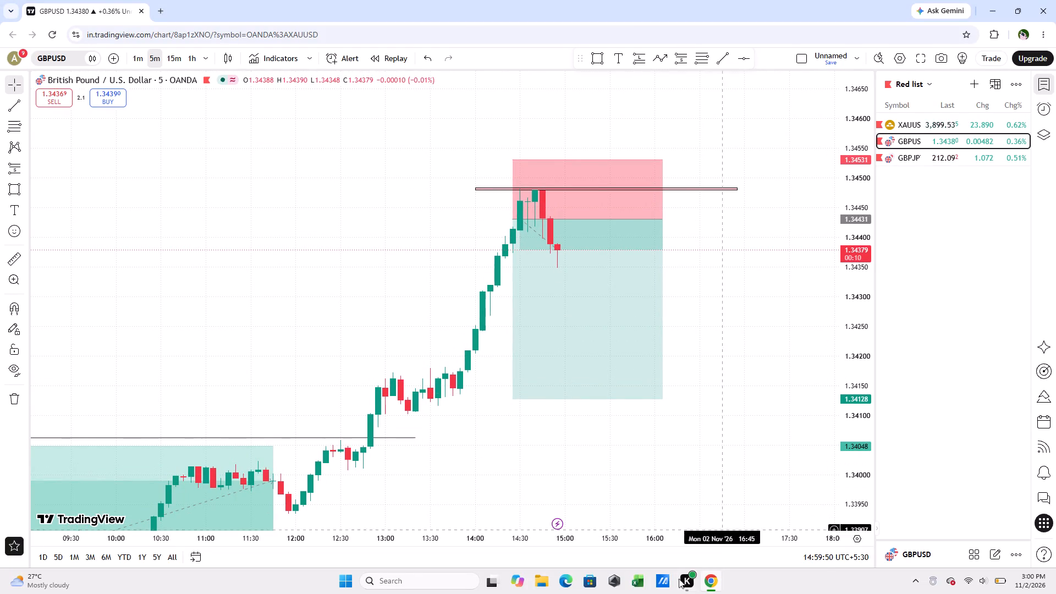
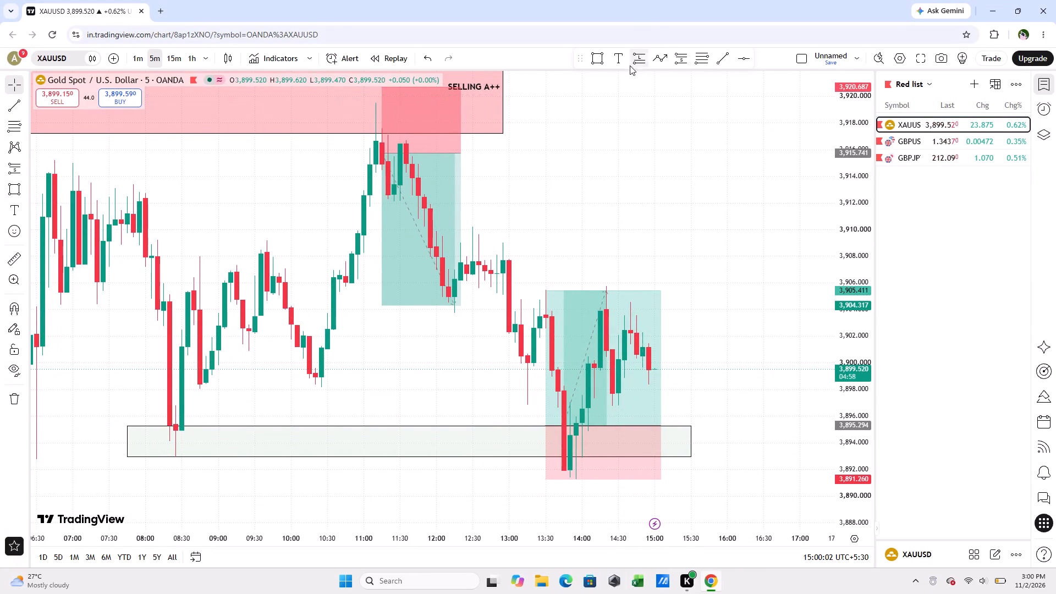
Draw a rectangular supply zone on XAUUSD from 12:50 to about 16:40, between about 3,907.6 and 3,908.9.
left_click(599, 57)
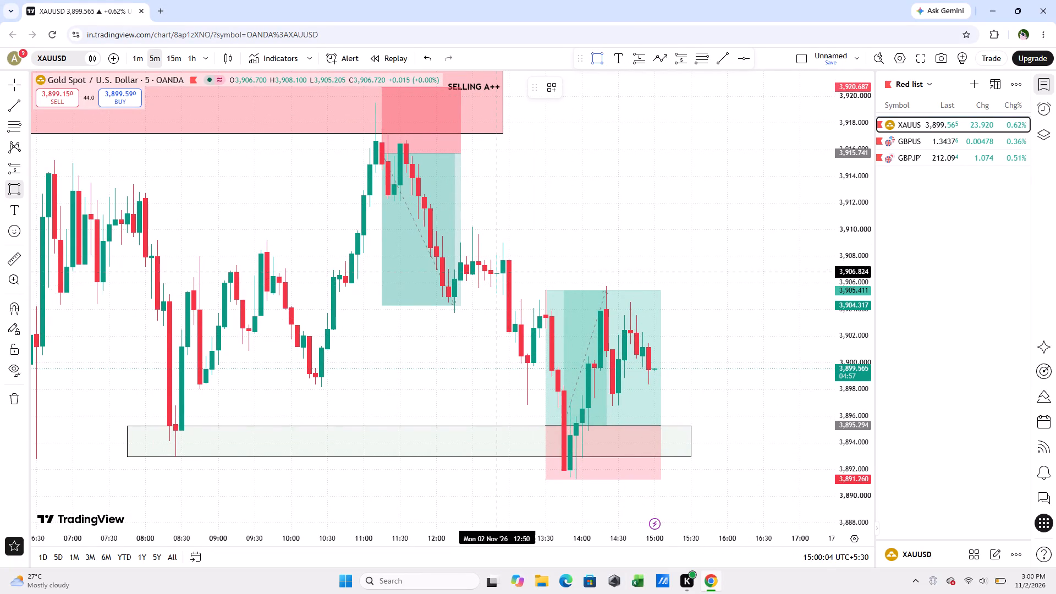
left_click(495, 262)
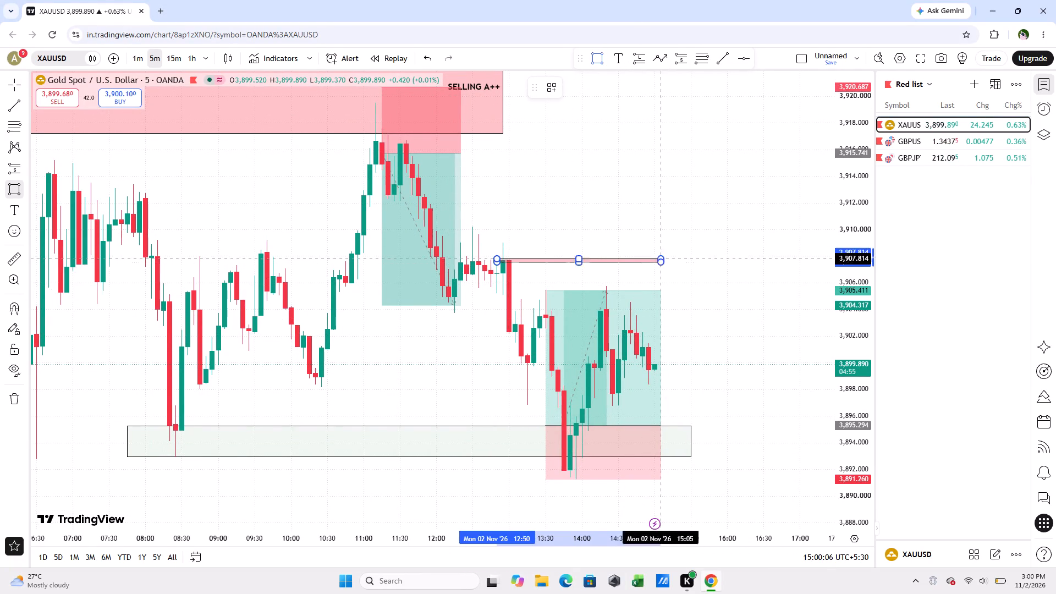
left_click(778, 243)
left_click(785, 310)
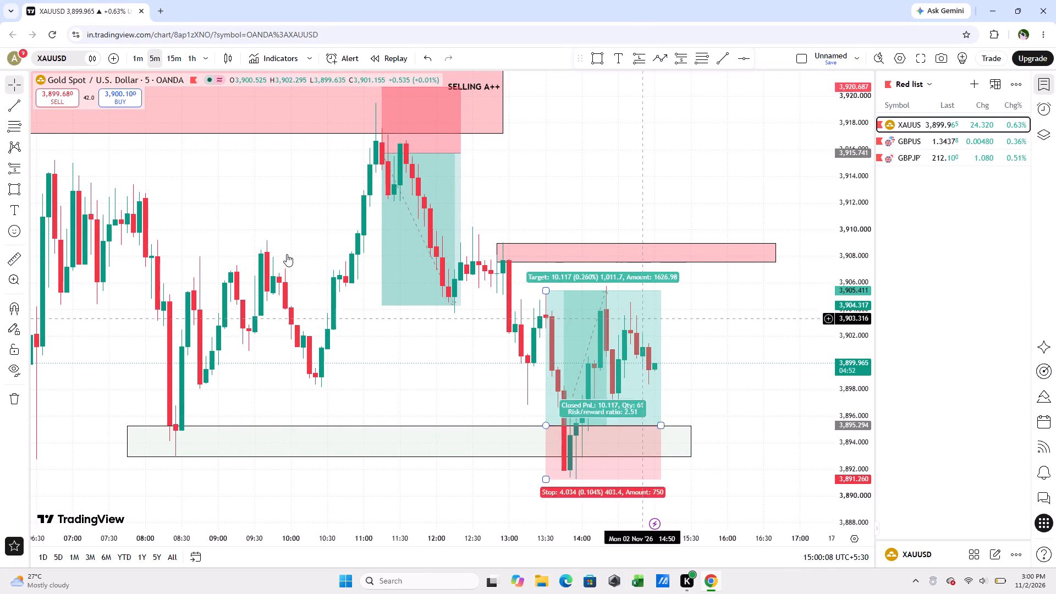
Switch XAUUSD to the 1-minute timeframe and shift the long position to start at 13:49 with entry at about 3,894.69.
left_click(140, 51)
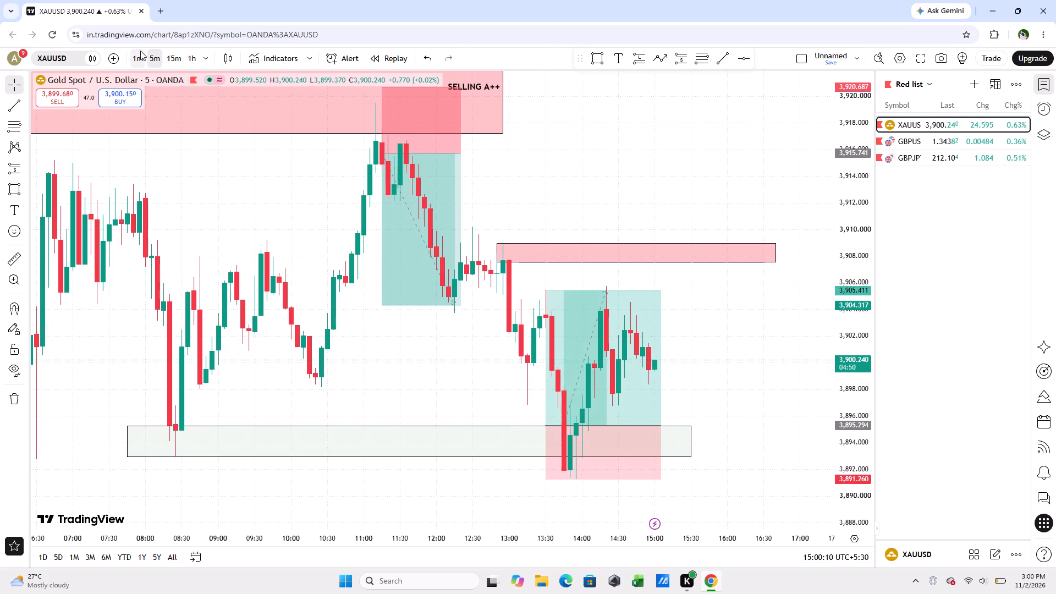
left_click(1042, 89)
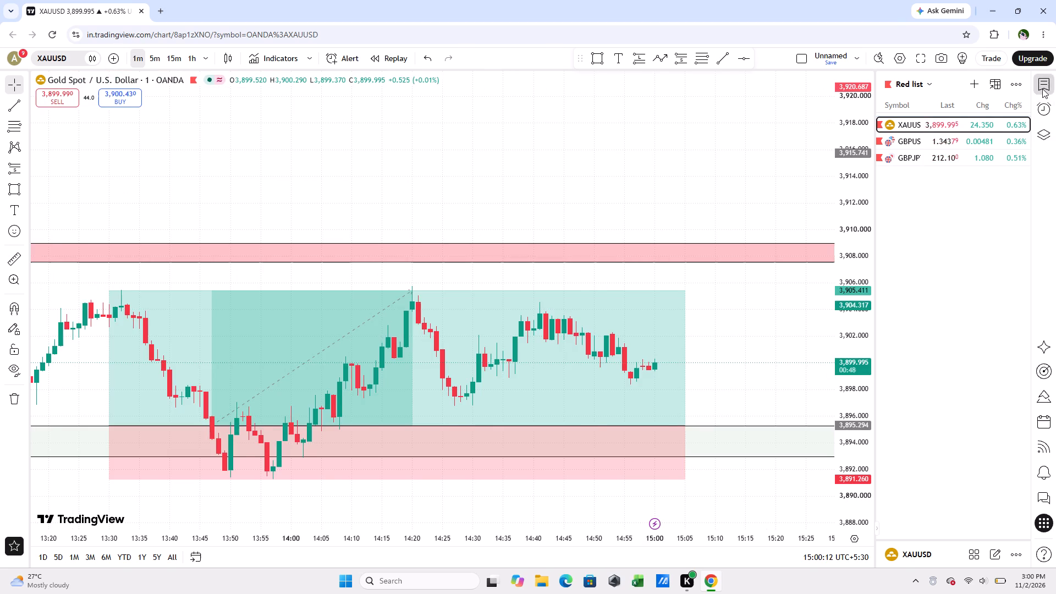
scroll(1016, 327, "up", 12)
scroll(1007, 323, "down", 5)
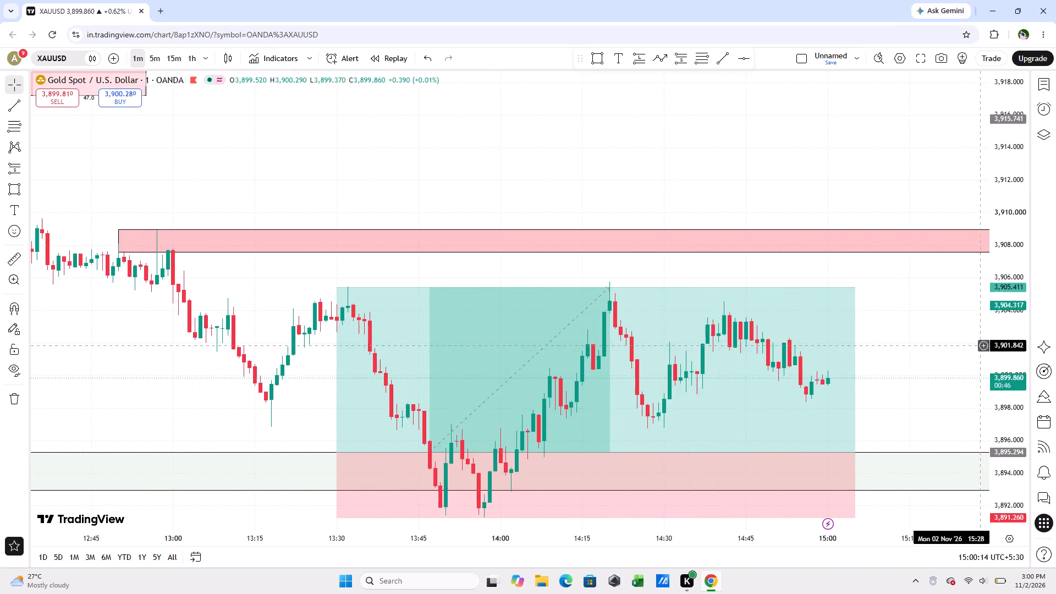
scroll(873, 386, "down", 2)
left_click_drag(872, 376, 884, 384)
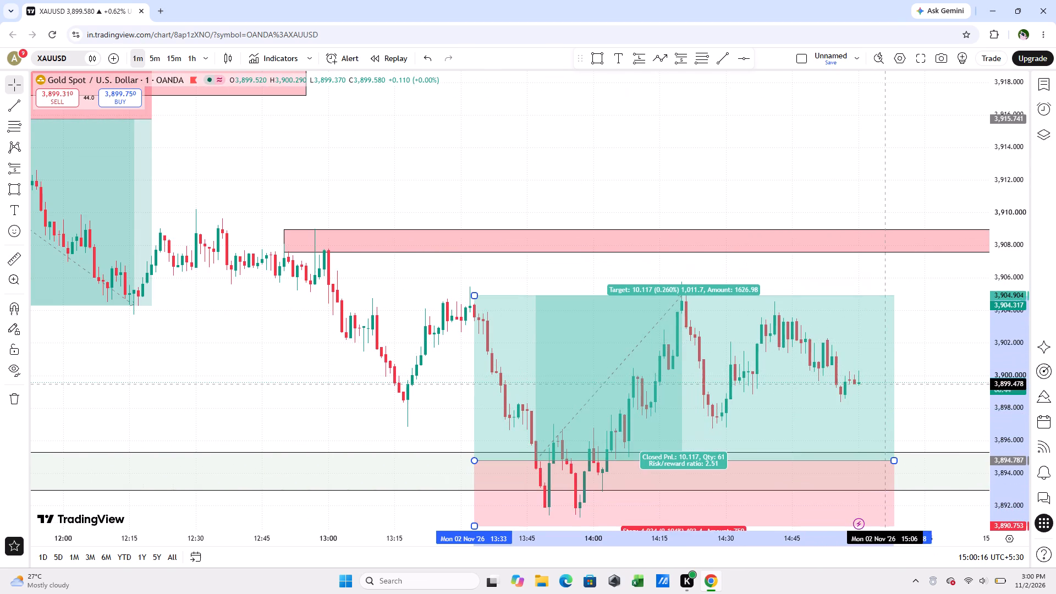
left_click_drag(884, 384, 954, 386)
left_click(437, 412)
Shorten the XAUUSD long position so it ends at about 14:20.
left_click_drag(400, 416, 140, 332)
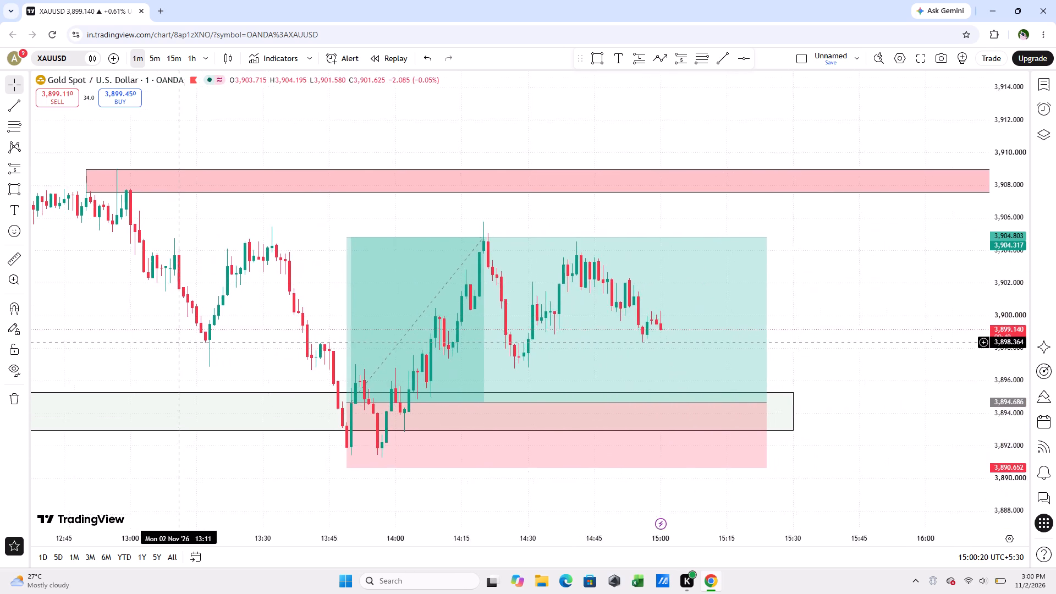
left_click_drag(140, 332, 100, 306)
left_click_drag(687, 367, 650, 380)
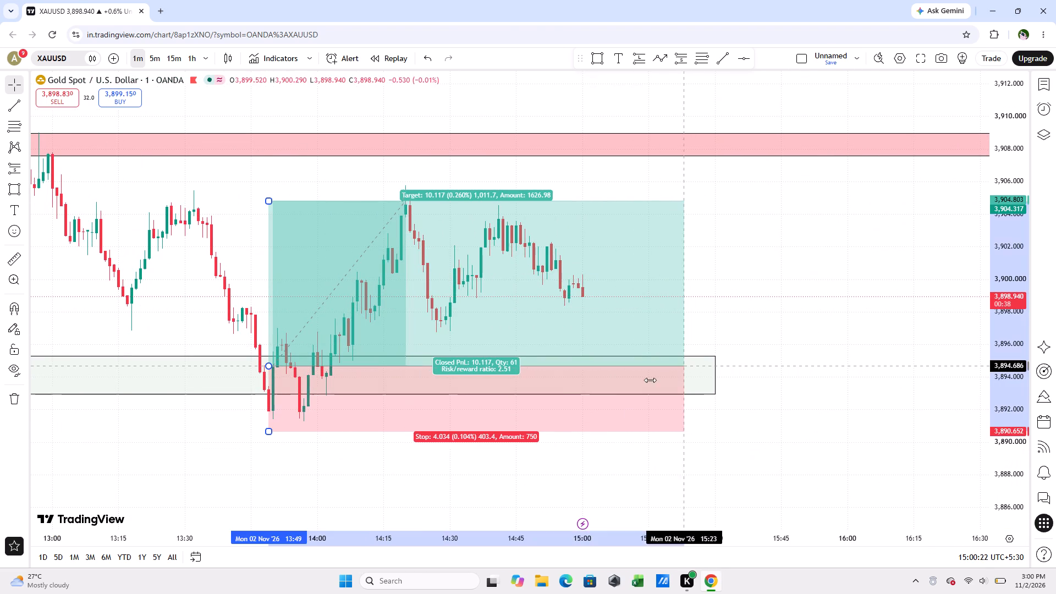
left_click_drag(650, 380, 406, 380)
left_click(636, 287)
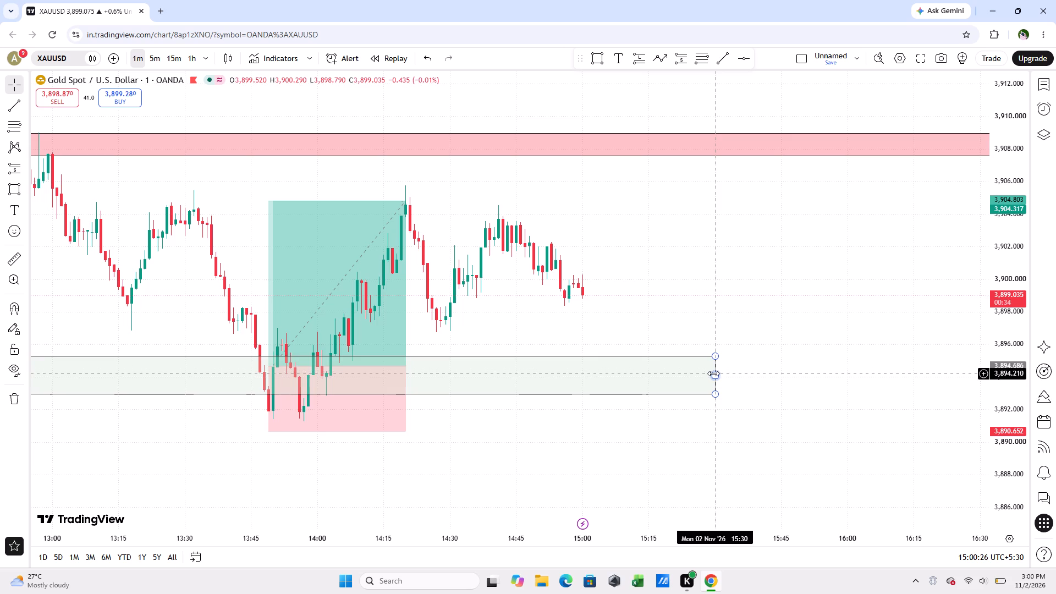
Pull the pale green demand zone's end back to about 14:20, level with the long position's end.
left_click_drag(713, 374, 426, 371)
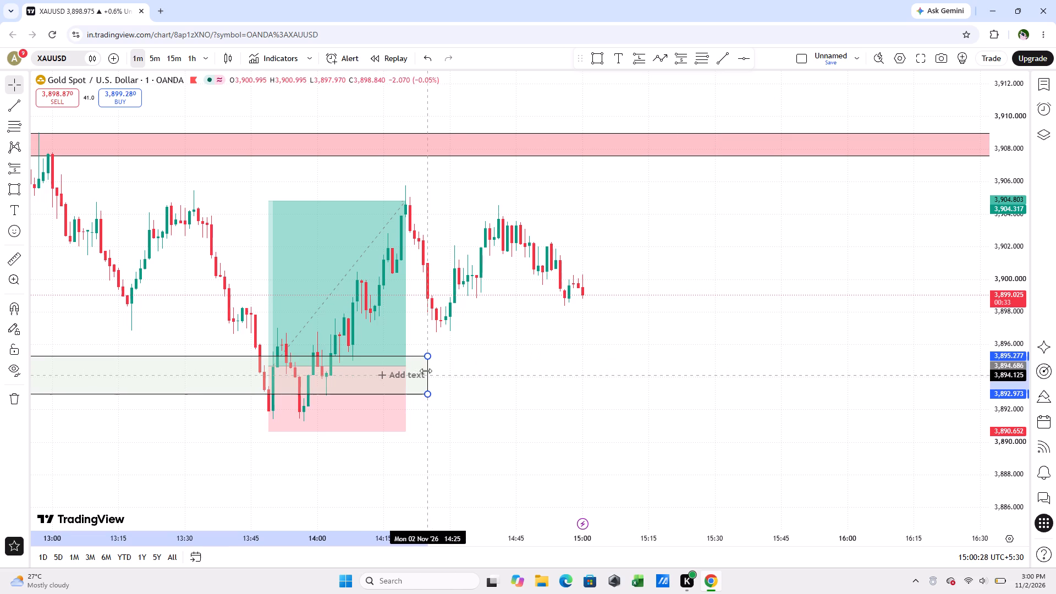
left_click_drag(426, 371, 404, 367)
left_click_drag(577, 398, 583, 399)
scroll(579, 419, "down", 1)
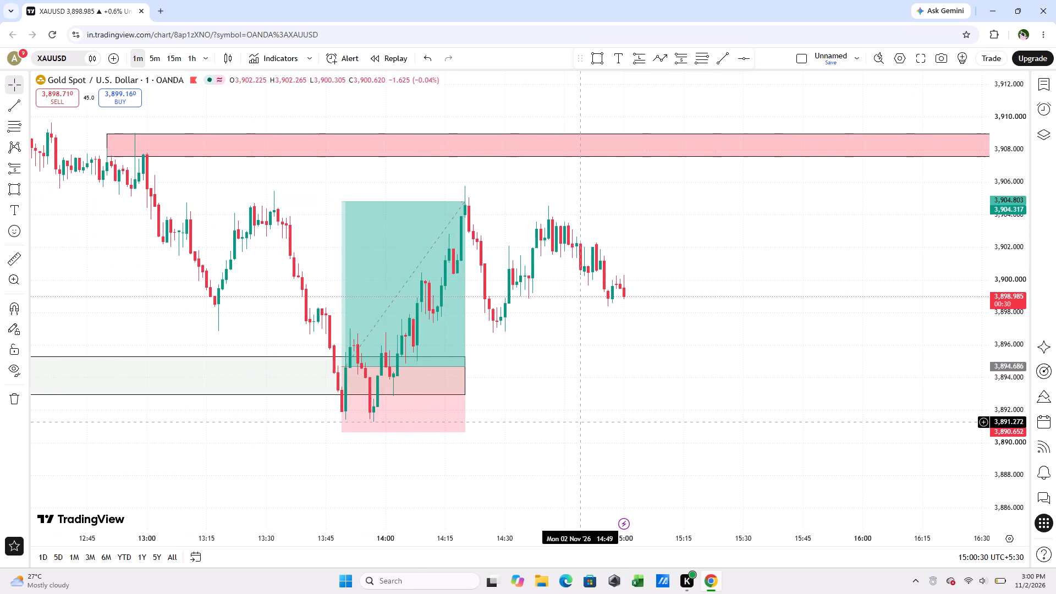
left_click_drag(704, 397, 712, 410)
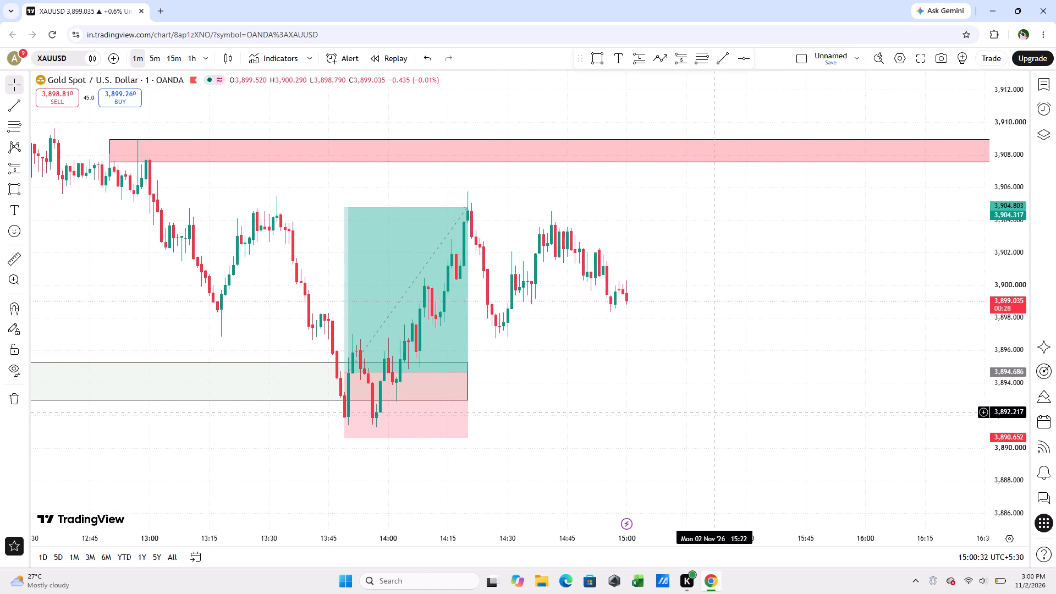
Switch to the GBPUSD chart from the Red list watchlist and examine 1-minute price action around the short position.
left_click(1047, 89)
left_click(981, 138)
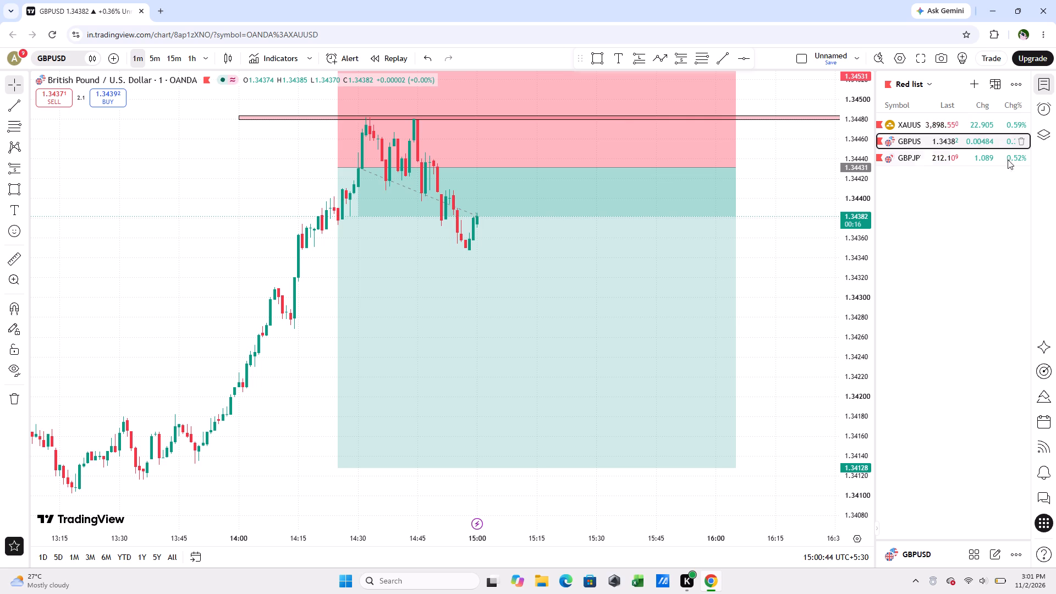
left_click(1039, 90)
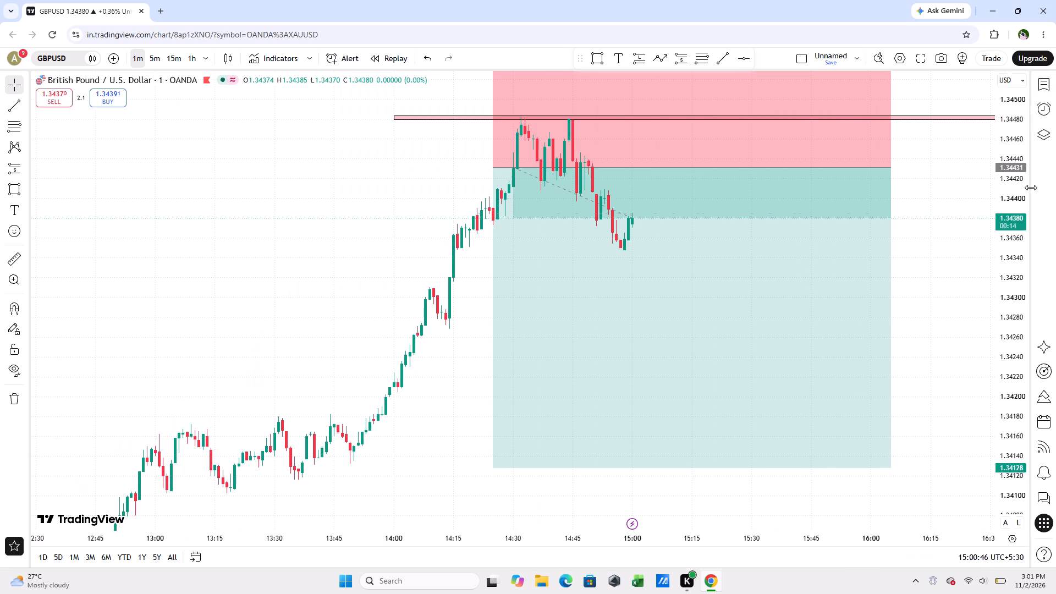
left_click_drag(1032, 182, 1004, 254)
left_click_drag(1011, 203, 1037, 309)
scroll(958, 283, "down", 3)
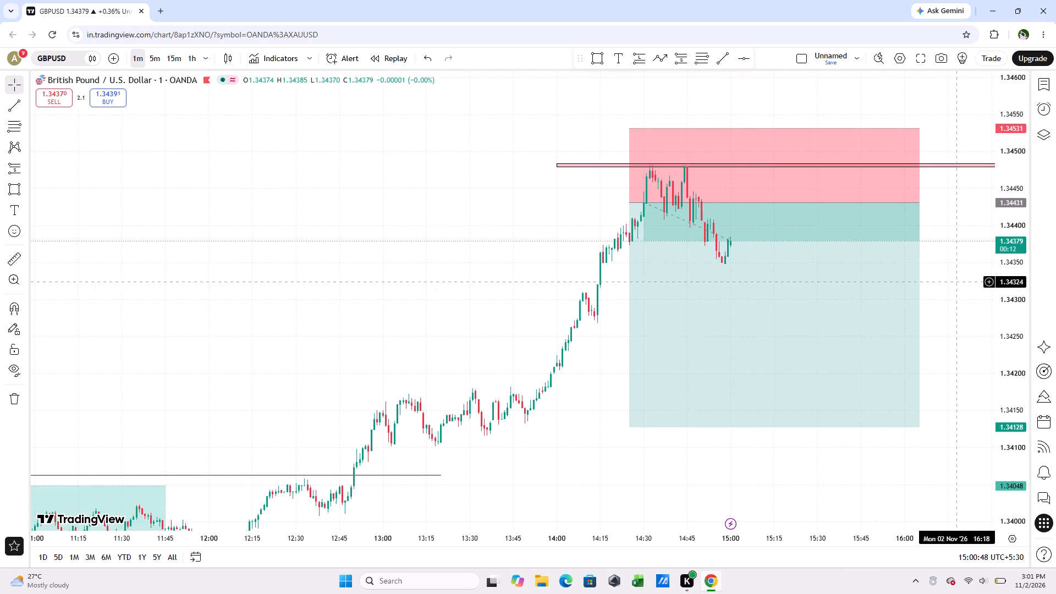
left_click_drag(968, 265, 831, 300)
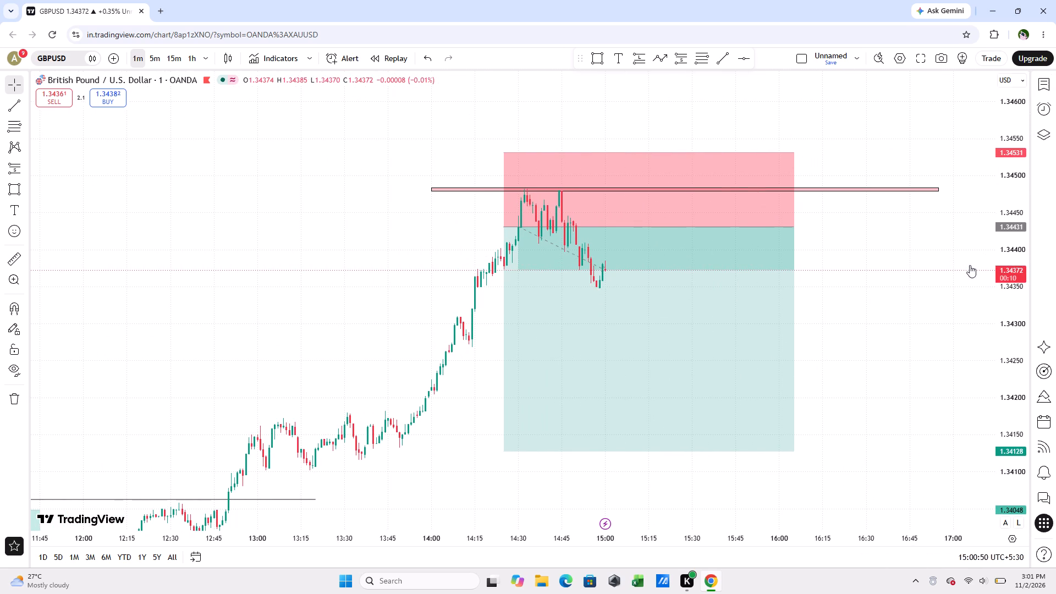
Switch GBPUSD to the 15-minute timeframe and extend the short position's end time to about 16:15.
left_click(175, 62)
scroll(574, 218, "up", 4)
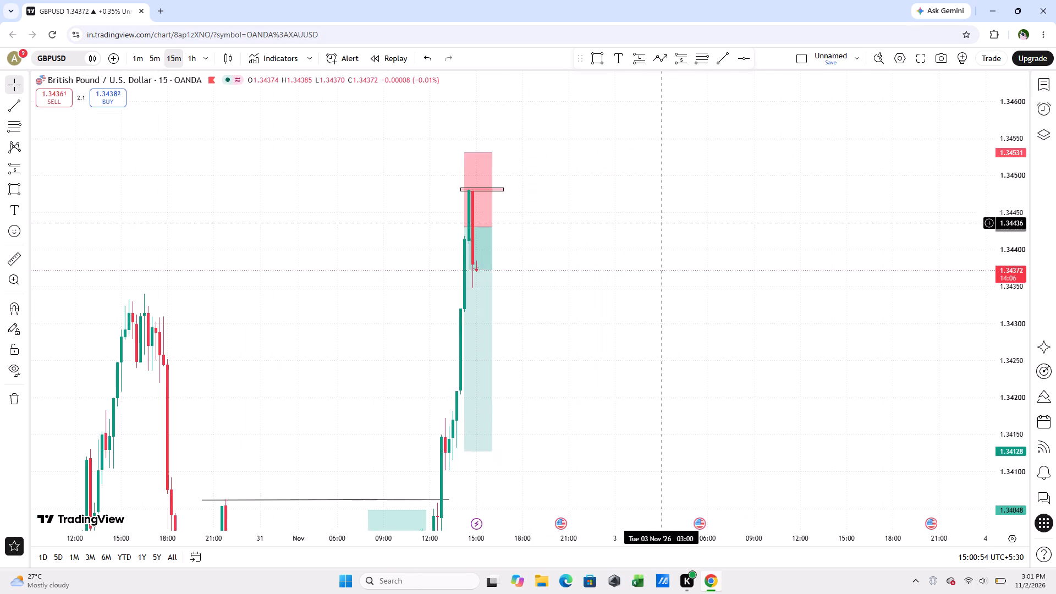
scroll(659, 223, "up", 1)
left_click_drag(543, 324, 872, 321)
scroll(737, 334, "up", 1)
left_click_drag(744, 327, 765, 320)
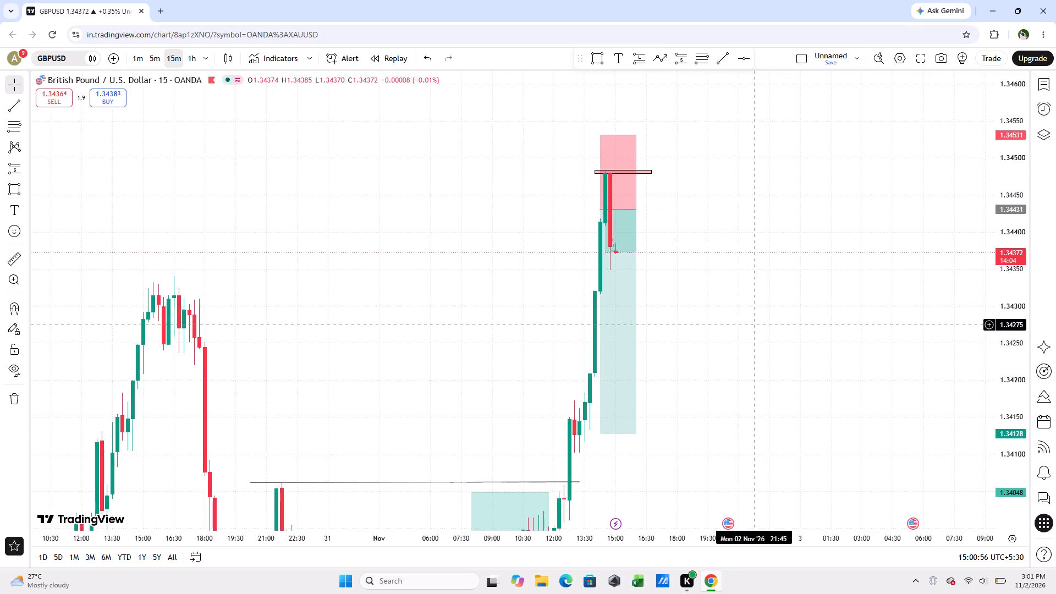
left_click_drag(765, 320, 812, 299)
left_click_drag(1017, 128, 1003, 286)
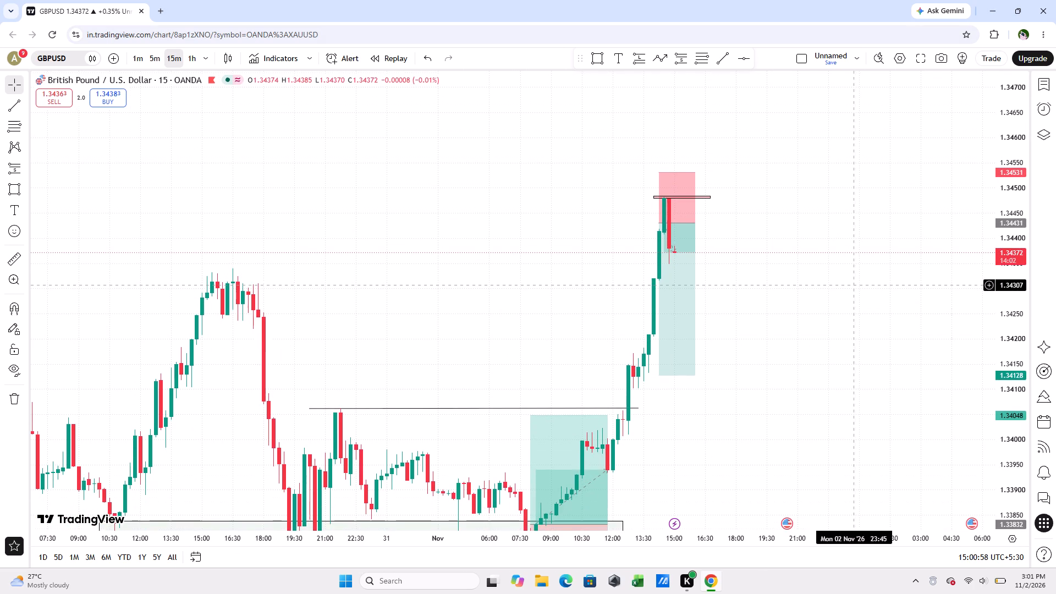
left_click_drag(843, 268, 842, 202)
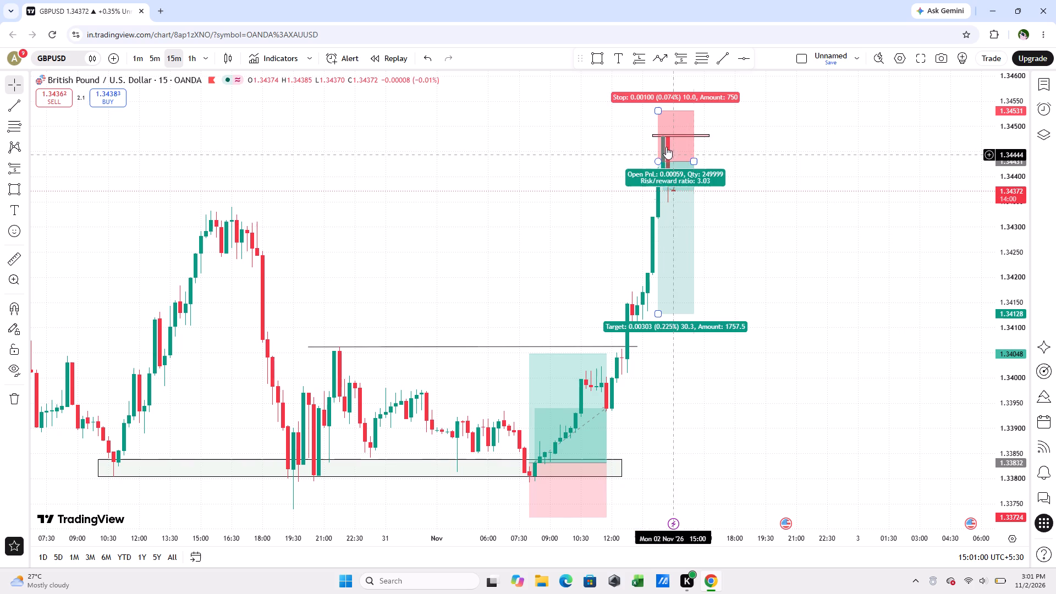
left_click_drag(693, 160, 698, 164)
left_click(743, 181)
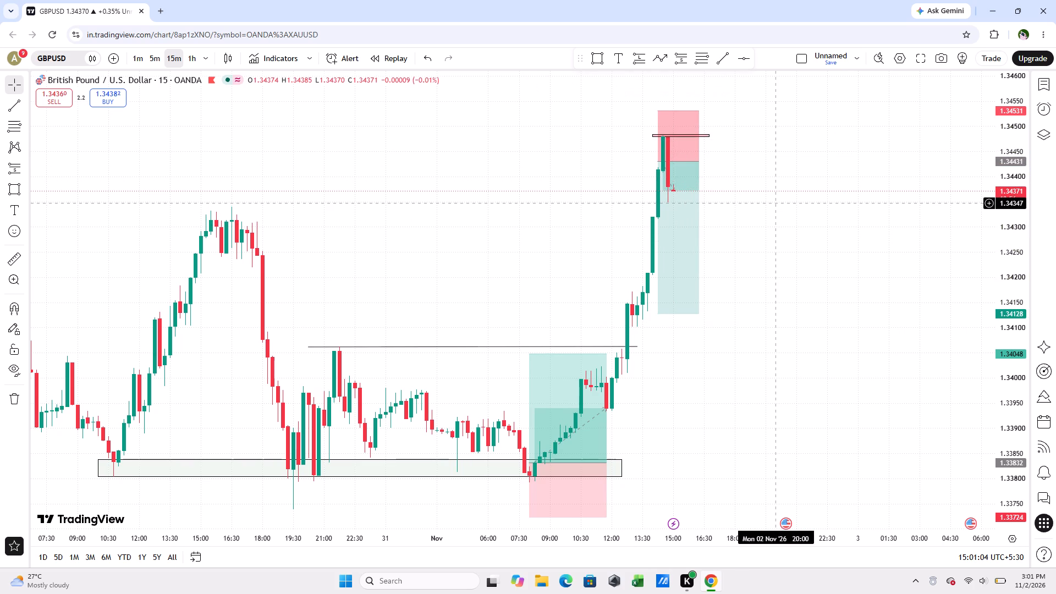
Examine the latest 15-minute GBPUSD candles against the short position and the supply zone.
scroll(837, 260, "up", 1)
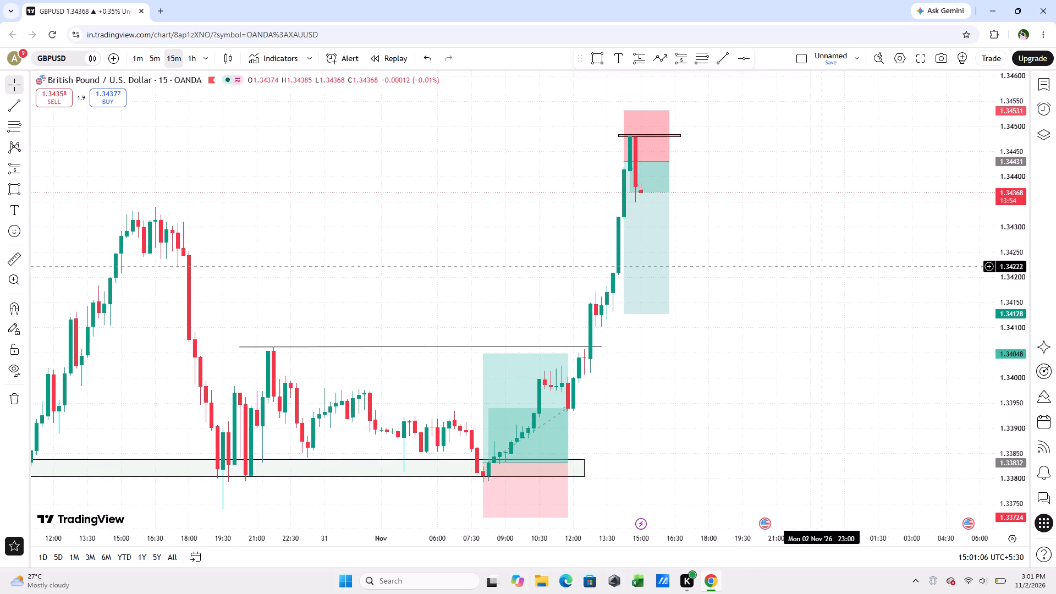
left_click_drag(785, 333, 818, 299)
scroll(786, 283, "up", 4)
left_click_drag(776, 268, 791, 345)
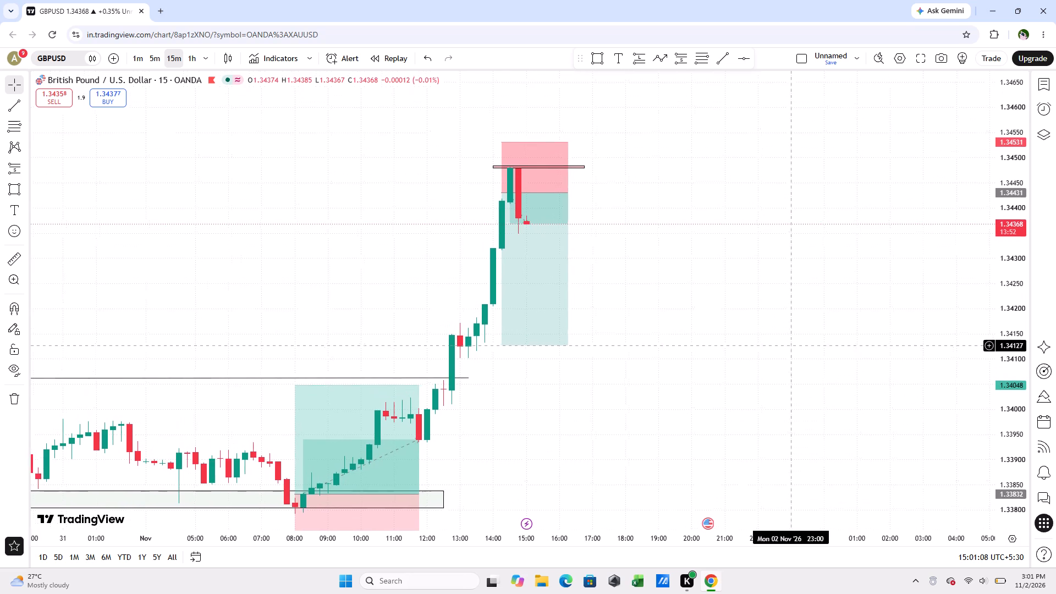
left_click_drag(791, 345, 817, 342)
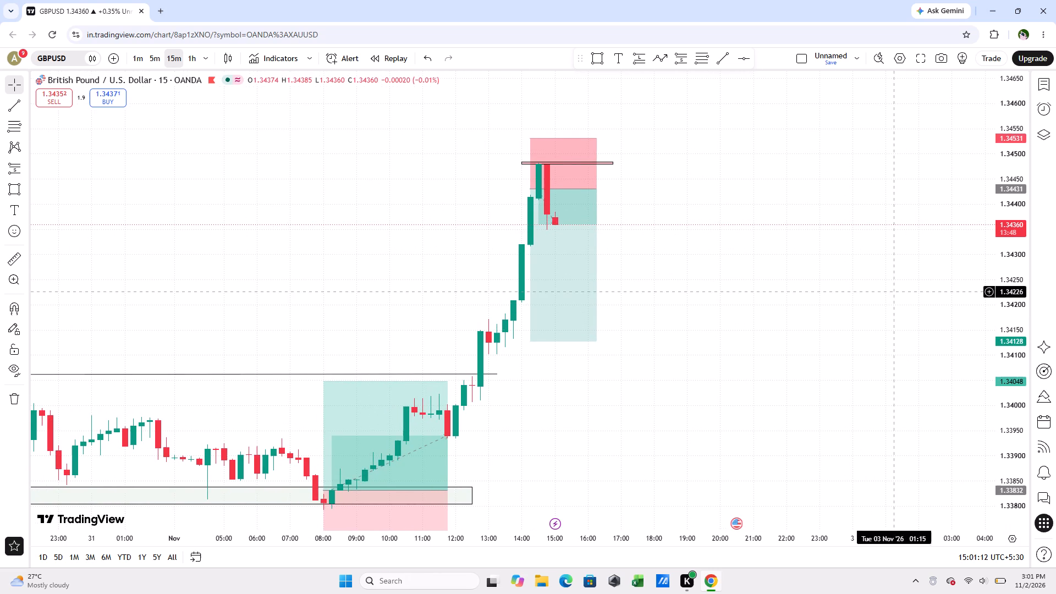
left_click_drag(870, 293, 915, 347)
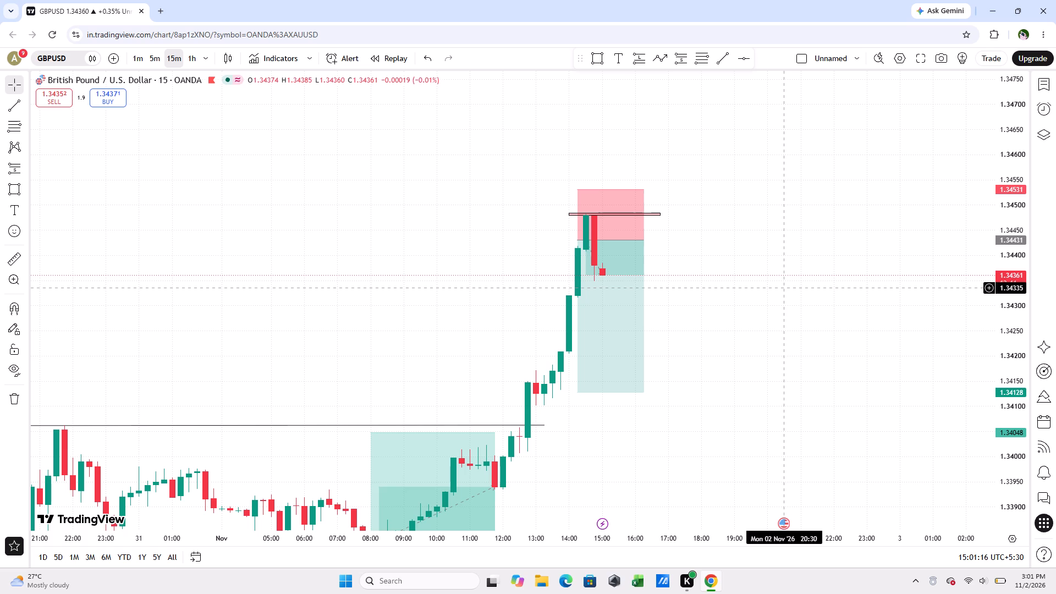
scroll(721, 302, "up", 2)
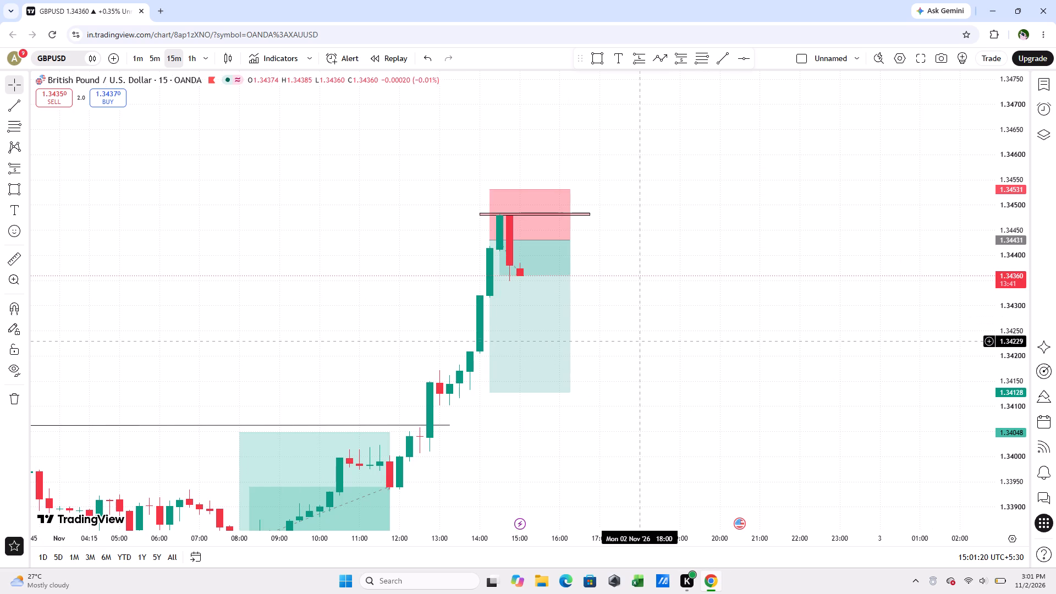
Switch to the GBPJPY chart, view its 5-minute candles and dismiss the browser's Energy Saver notice.
left_click(1049, 81)
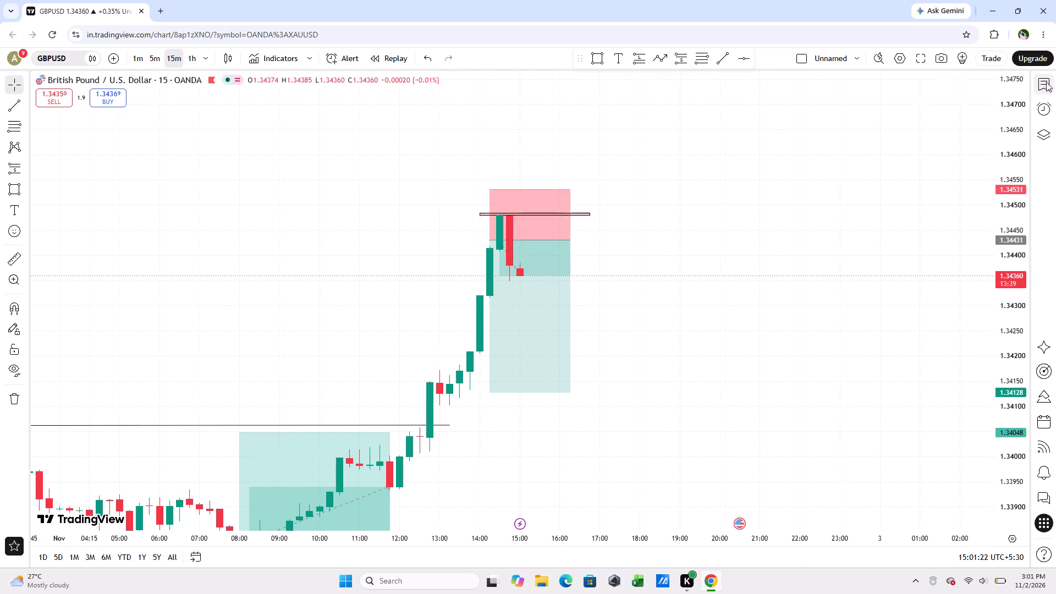
left_click(930, 159)
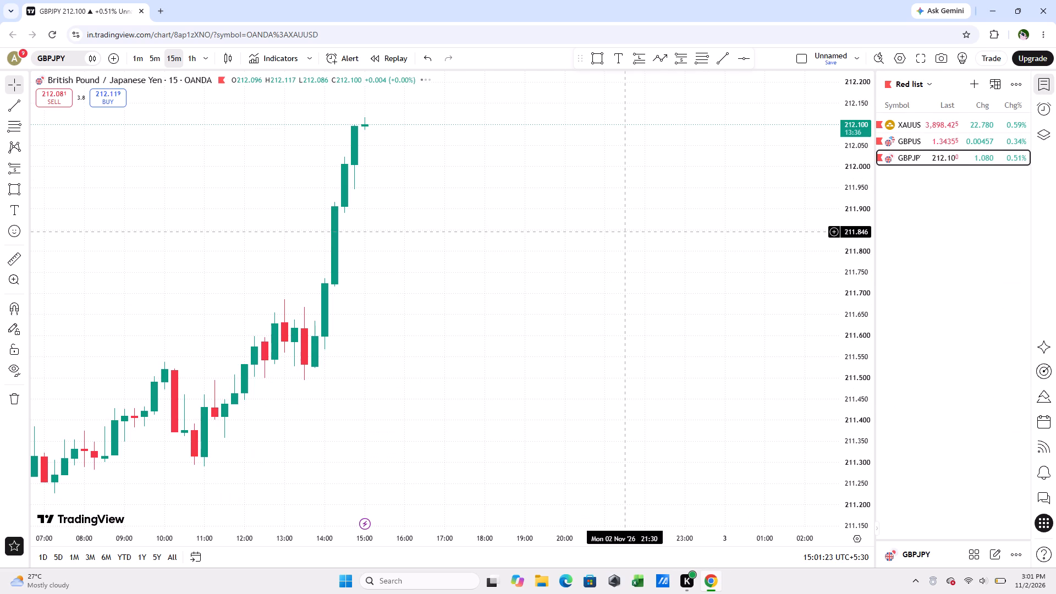
left_click_drag(574, 262, 626, 345)
left_click_drag(475, 287, 519, 368)
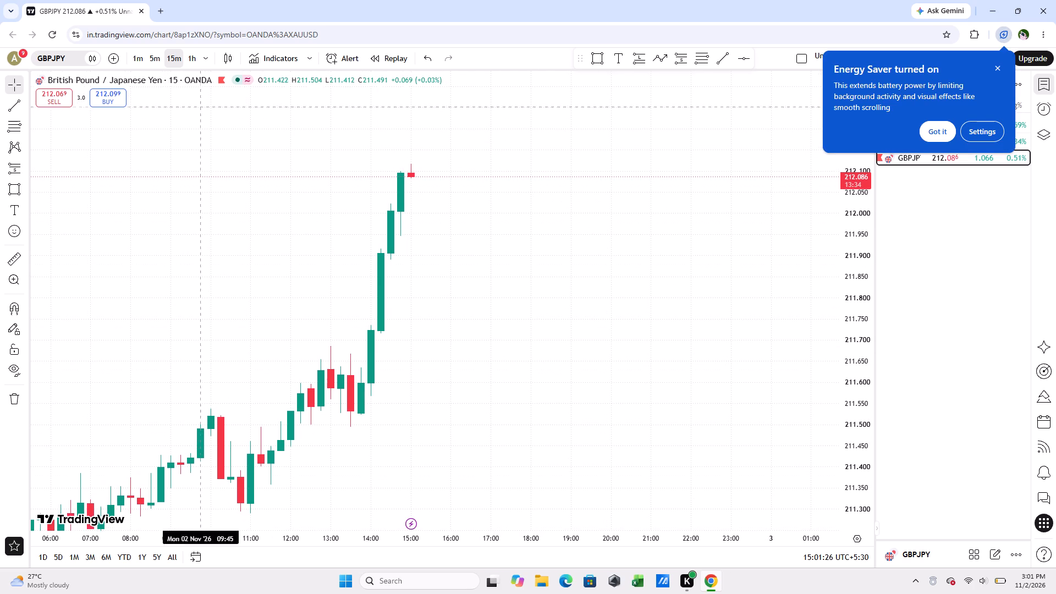
left_click(163, 58)
left_click(157, 58)
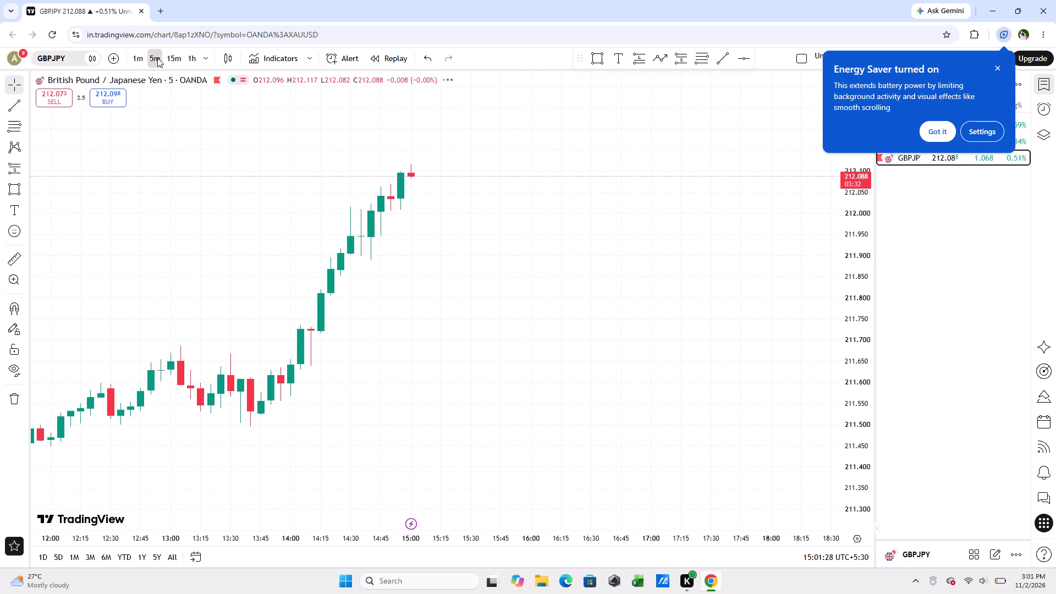
left_click(999, 68)
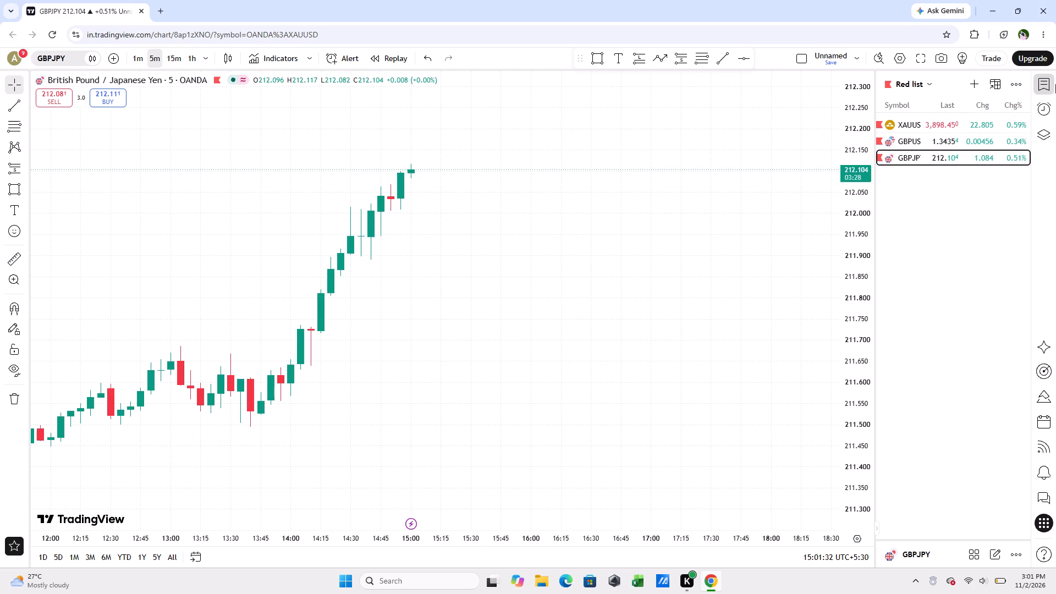
Switch GBPJPY to the 15-minute timeframe, hide the watchlist and examine a wider span of price history.
left_click(179, 57)
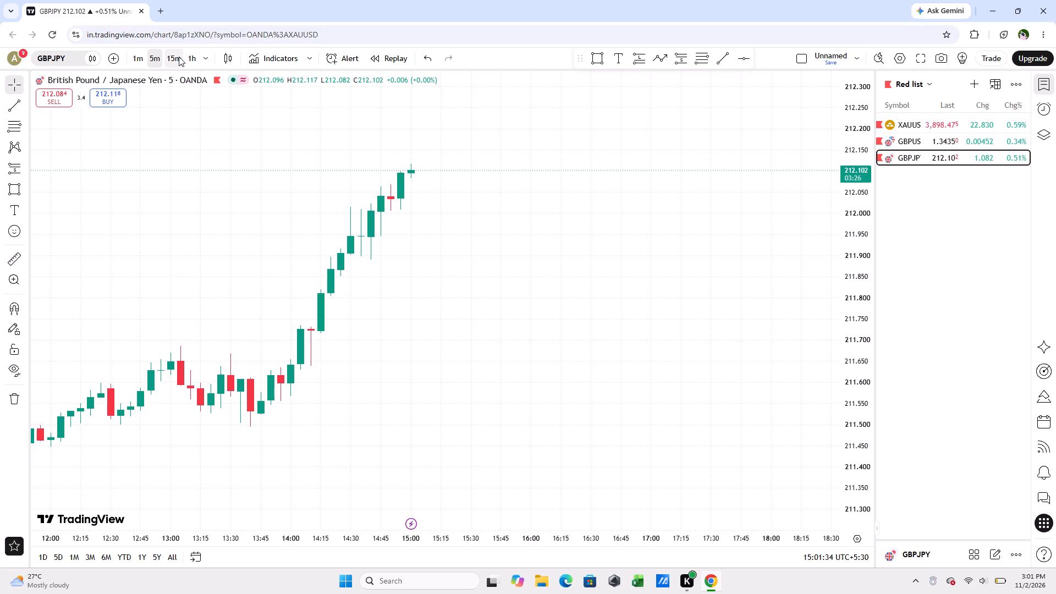
scroll(555, 349, "down", 4)
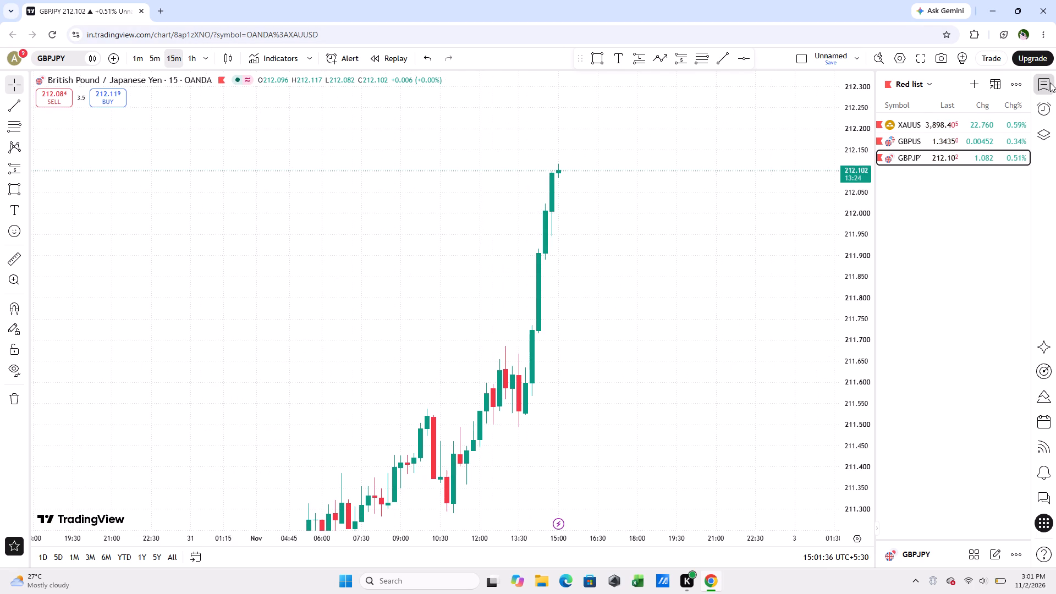
left_click(1050, 81)
scroll(888, 322, "down", 1)
left_click_drag(1013, 156, 992, 339)
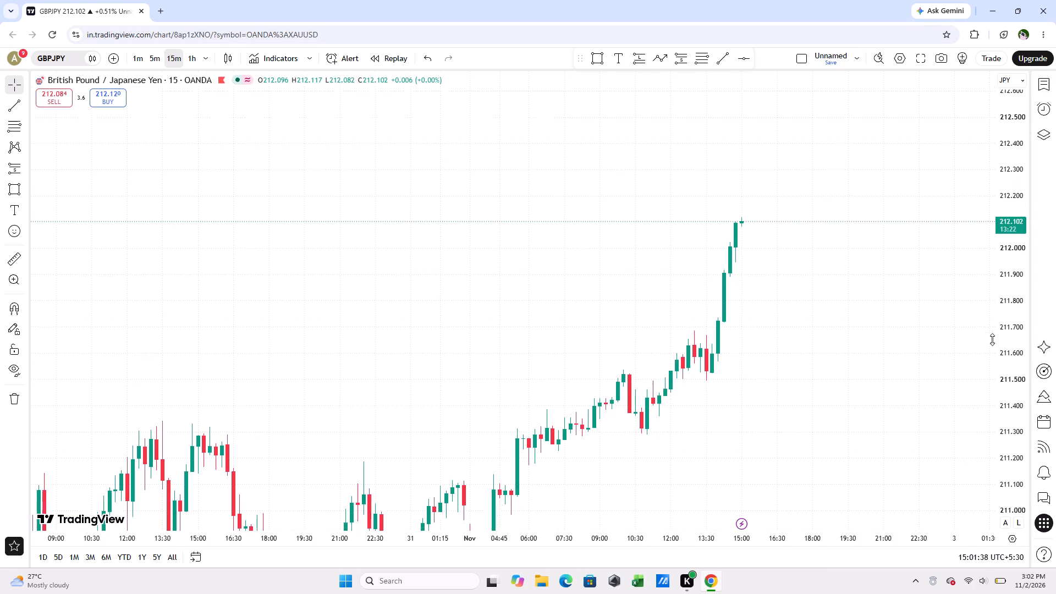
Draw a rectangle zone on GBPJPY from about 211.542 to 211.497, spanning 12:45 on 2 November to 02:00 on 3 November.
left_click_drag(992, 339, 986, 341)
scroll(920, 342, "down", 3)
left_click_drag(916, 353, 828, 314)
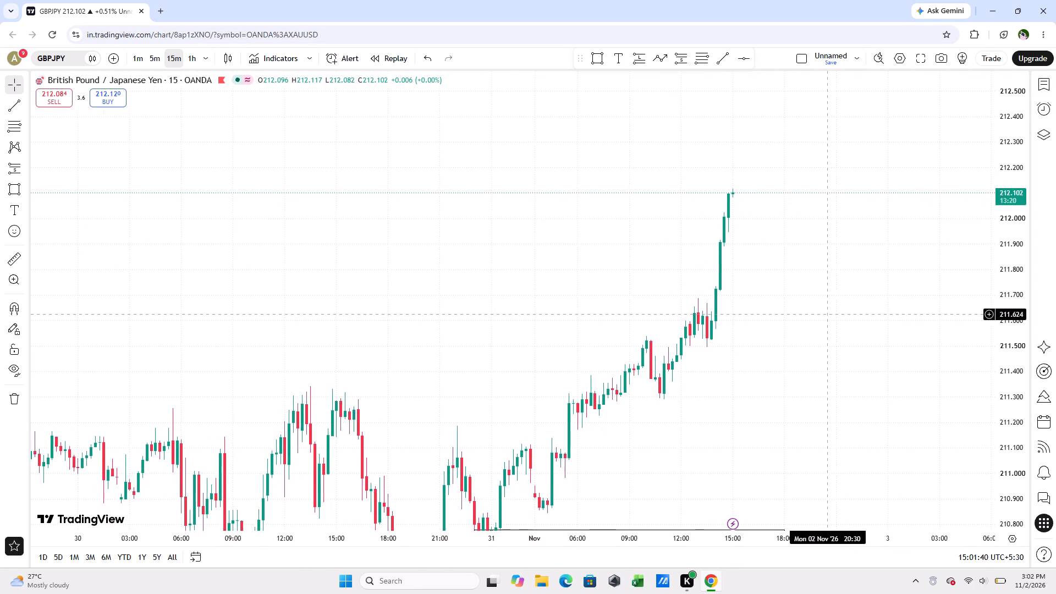
left_click_drag(826, 316, 744, 318)
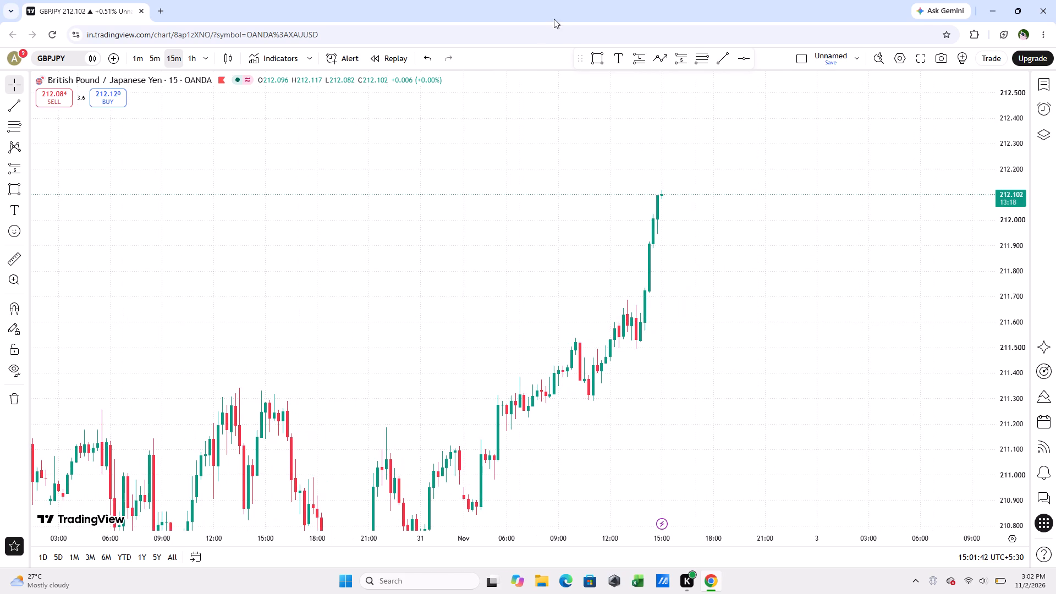
left_click(592, 50)
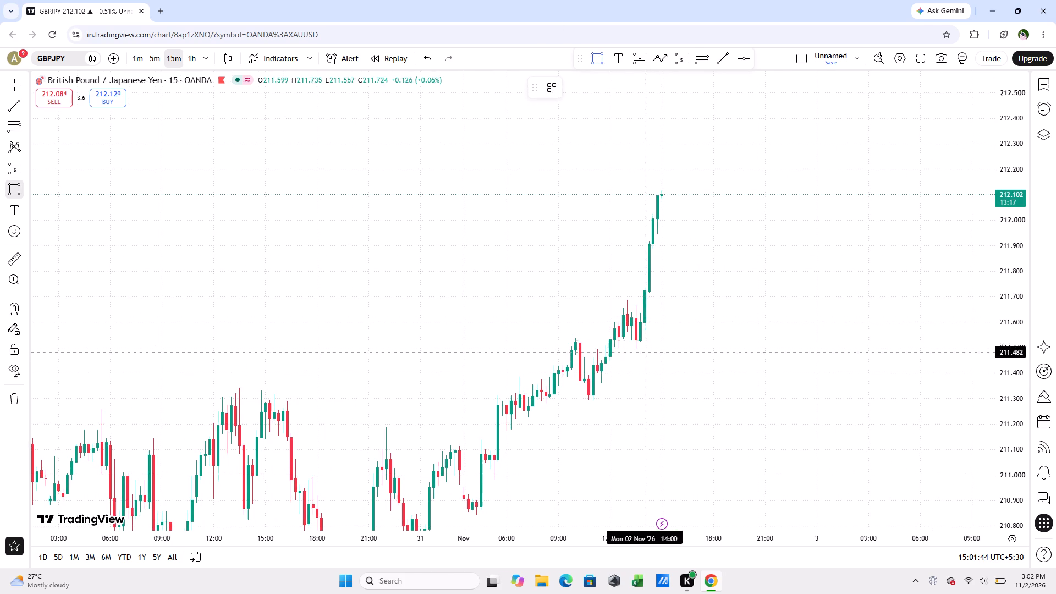
left_click(623, 337)
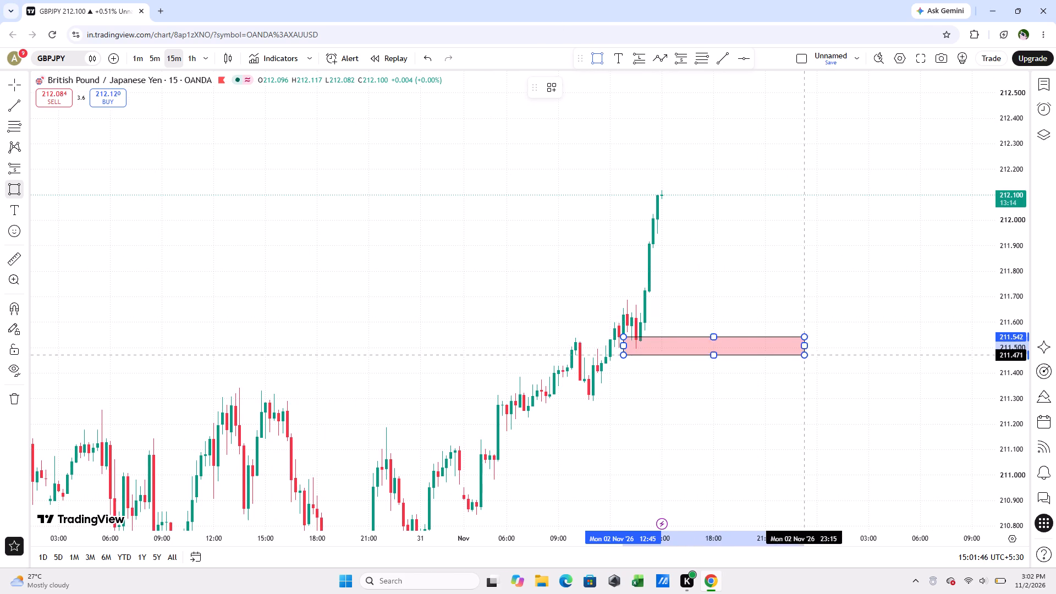
left_click(851, 348)
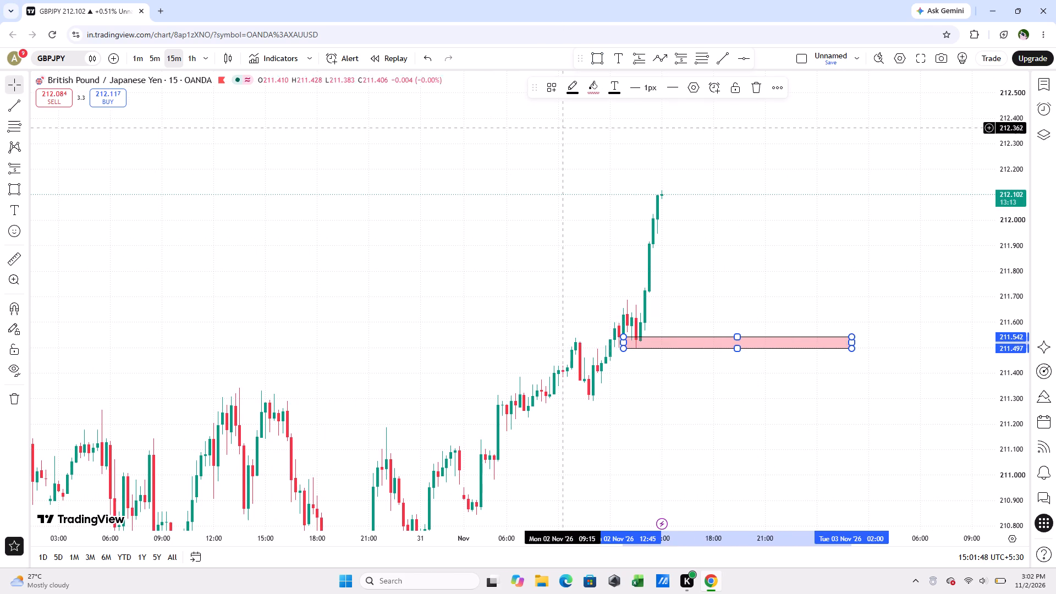
Change the new GBPJPY zone's fill from red to a pale green.
left_click(596, 87)
left_click(632, 139)
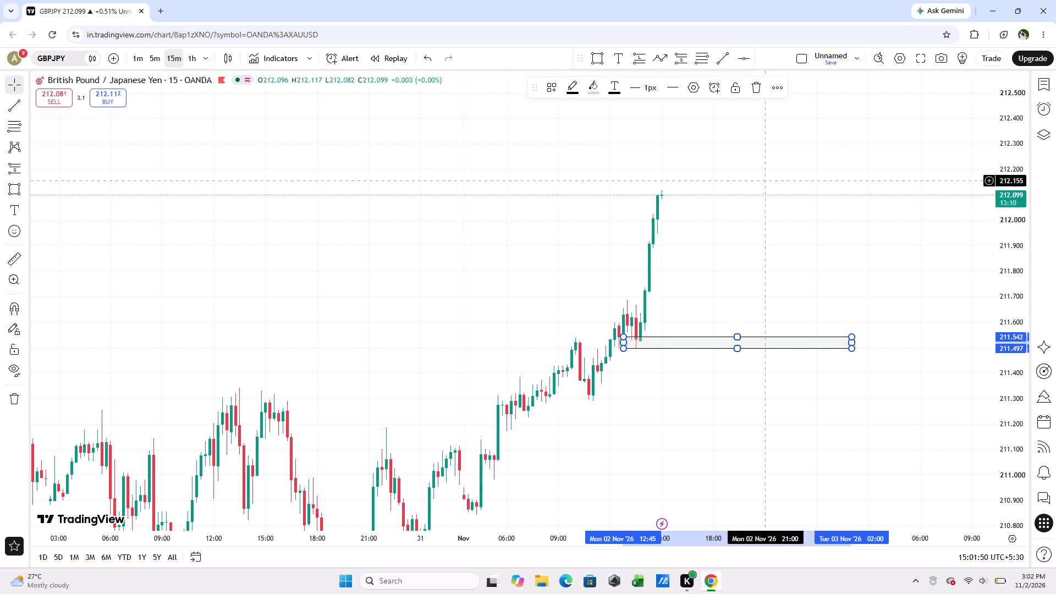
left_click(830, 207)
Place a long position at the zone's upper edge: entry about 211.544, stop 211.413, target 212.248, ending about 04:45 on 3 November.
left_click_drag(865, 236, 706, 254)
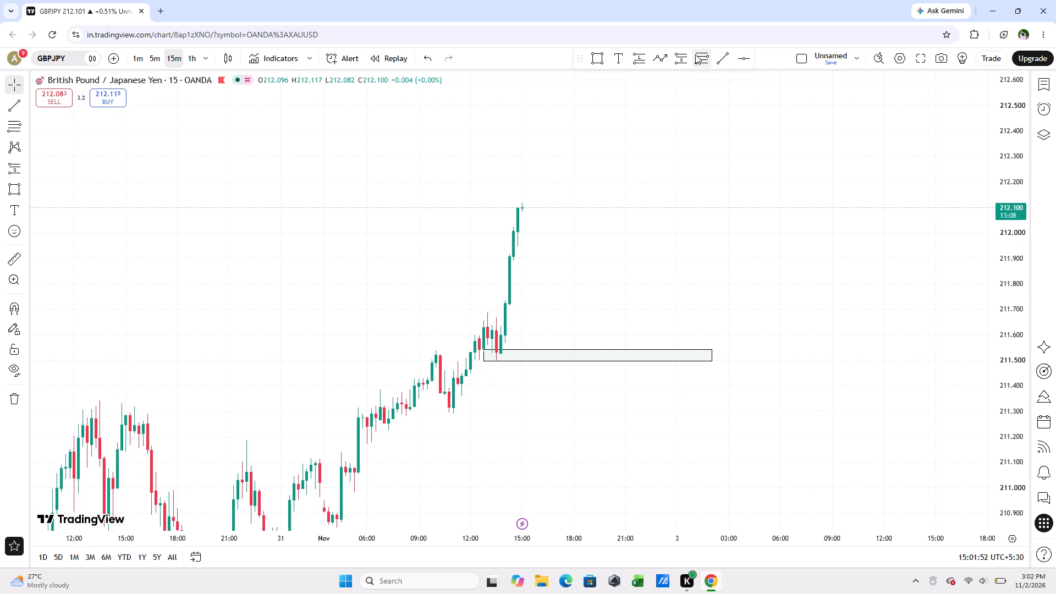
left_click(629, 59)
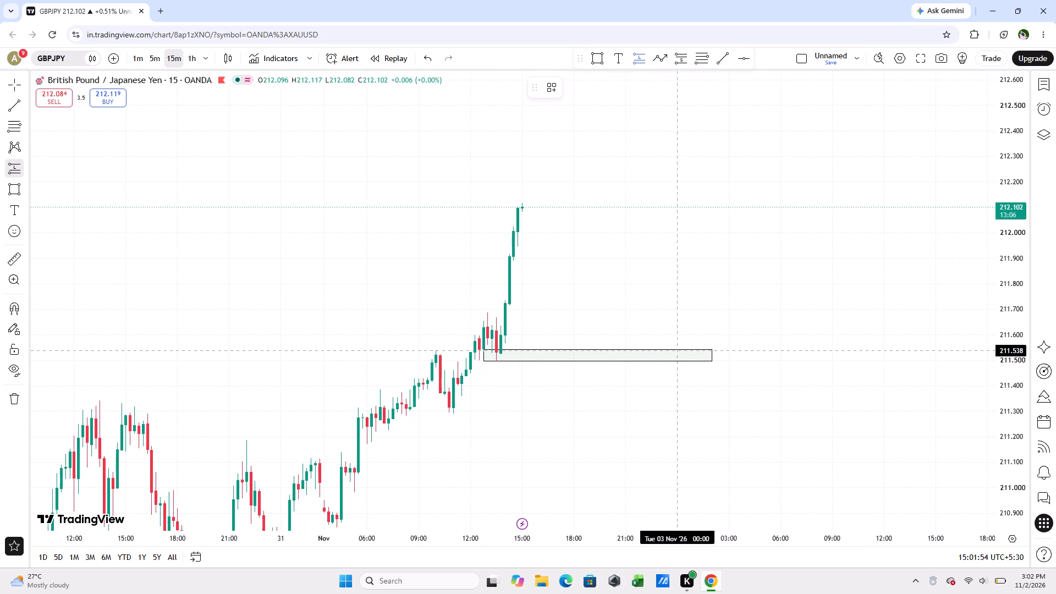
left_click(678, 349)
left_click_drag(675, 443, 668, 414)
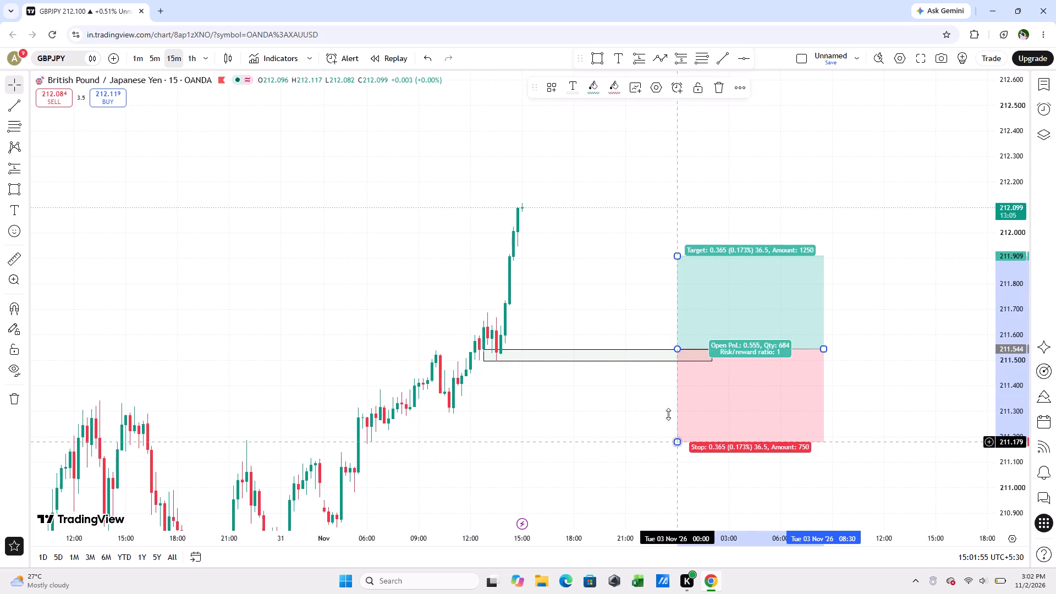
left_click_drag(668, 414, 673, 382)
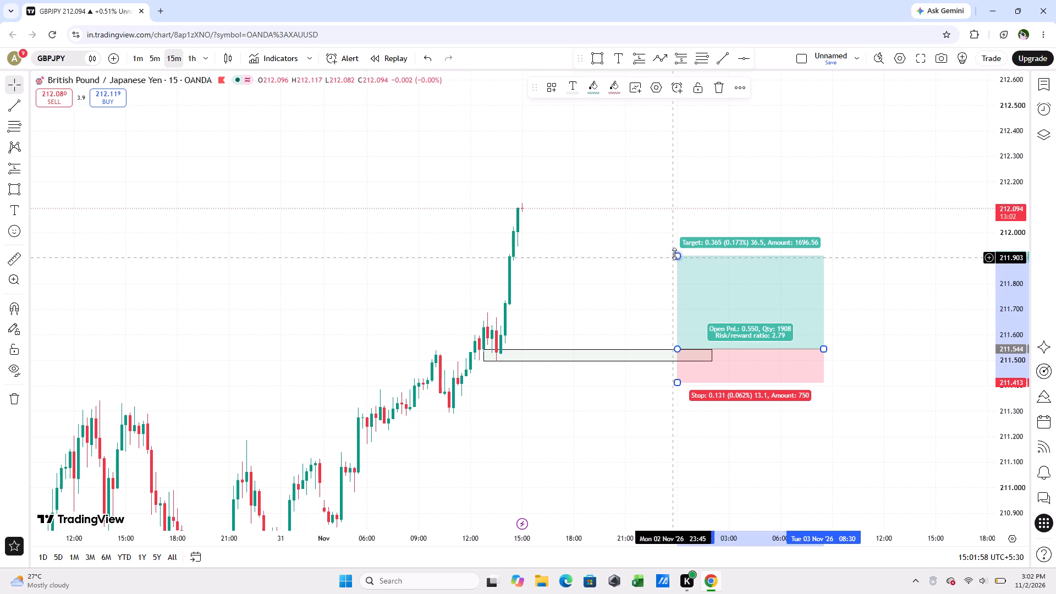
left_click_drag(674, 253, 662, 169)
left_click(959, 218)
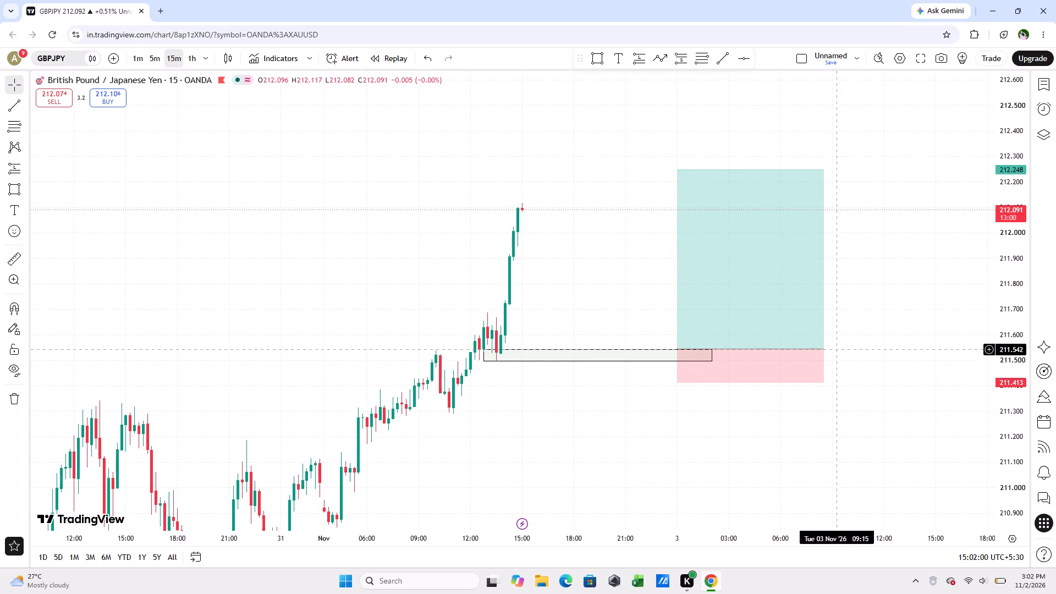
left_click_drag(824, 346, 757, 348)
left_click(860, 312)
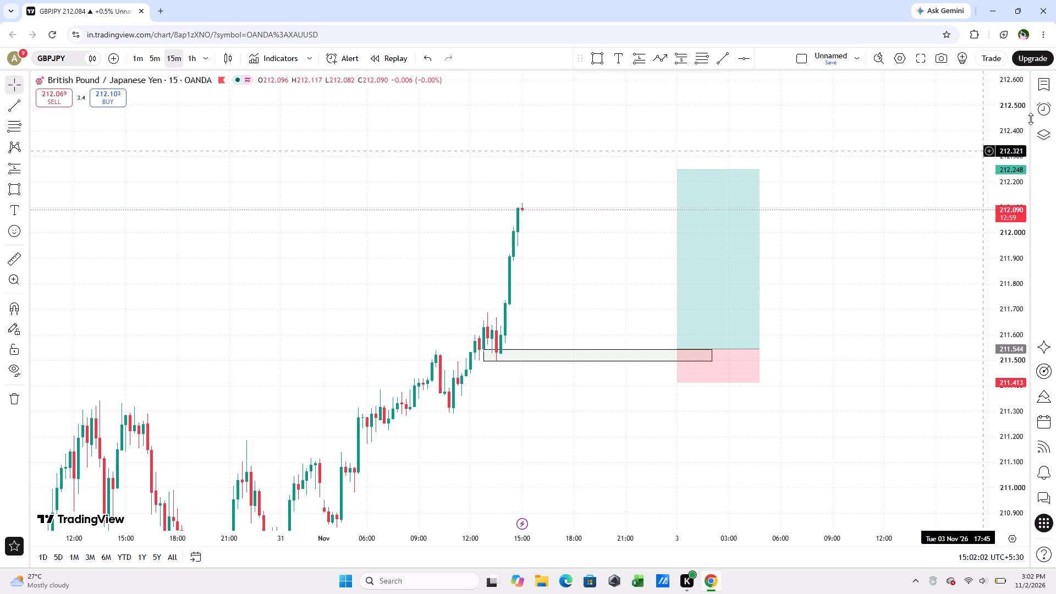
Switch to the GBPUSD chart, hide the watchlist and examine the 15-minute candles around the short position.
left_click(1048, 78)
left_click(905, 144)
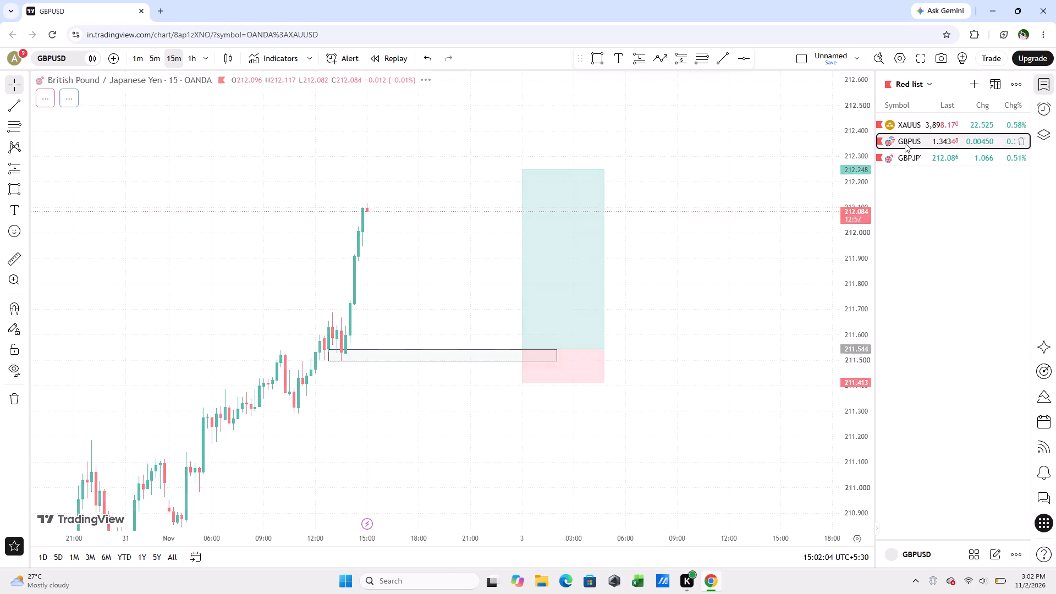
left_click_drag(481, 344, 642, 425)
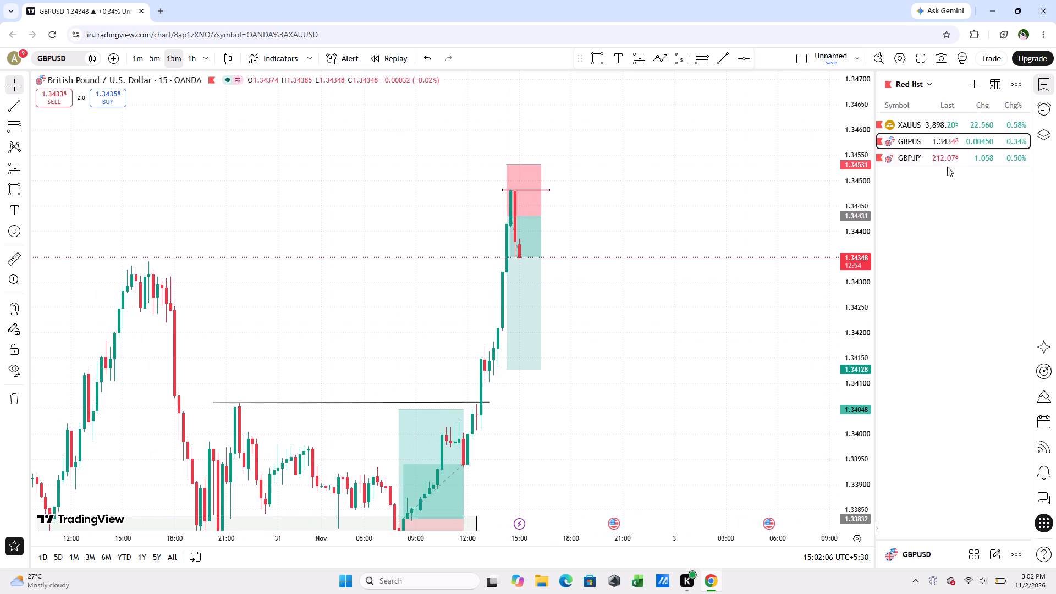
left_click(1052, 80)
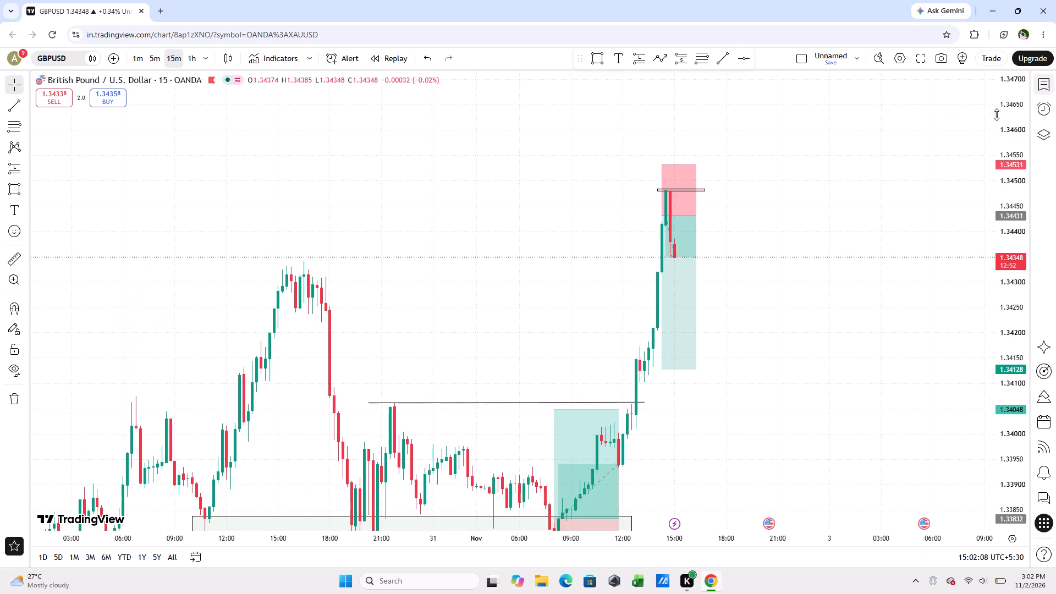
scroll(761, 278, "up", 4)
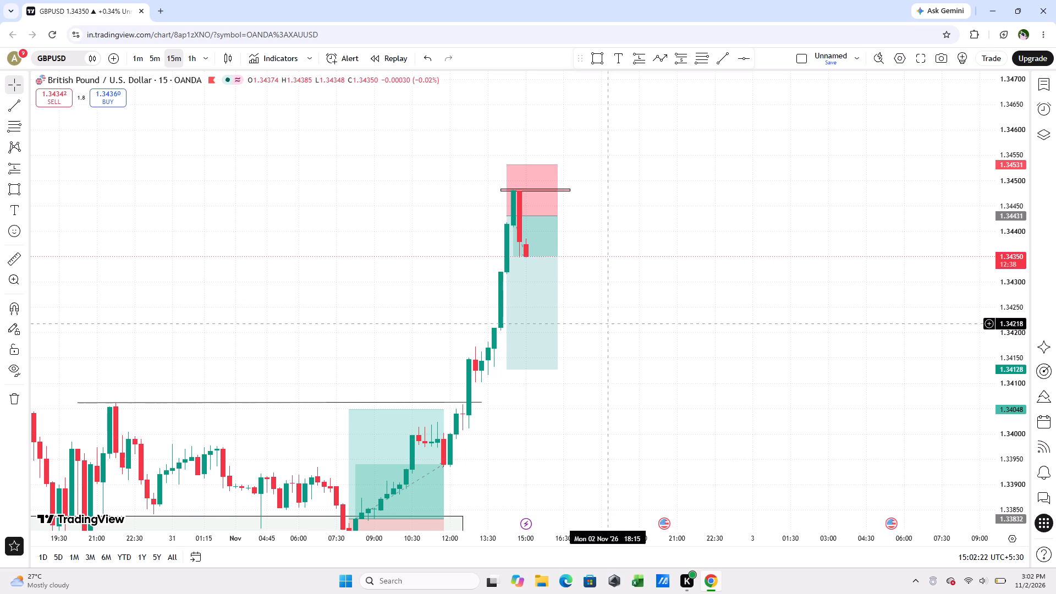
scroll(692, 287, "up", 2)
left_click_drag(513, 302, 705, 275)
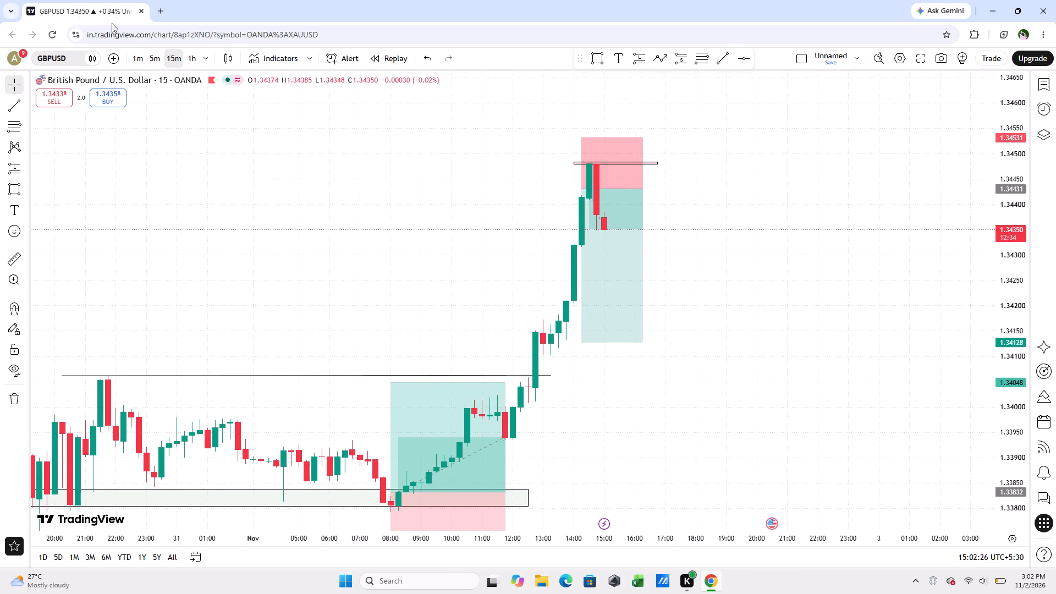
Switch GBPUSD to the 5-minute timeframe and examine the latest candles inside the short position.
left_click(156, 54)
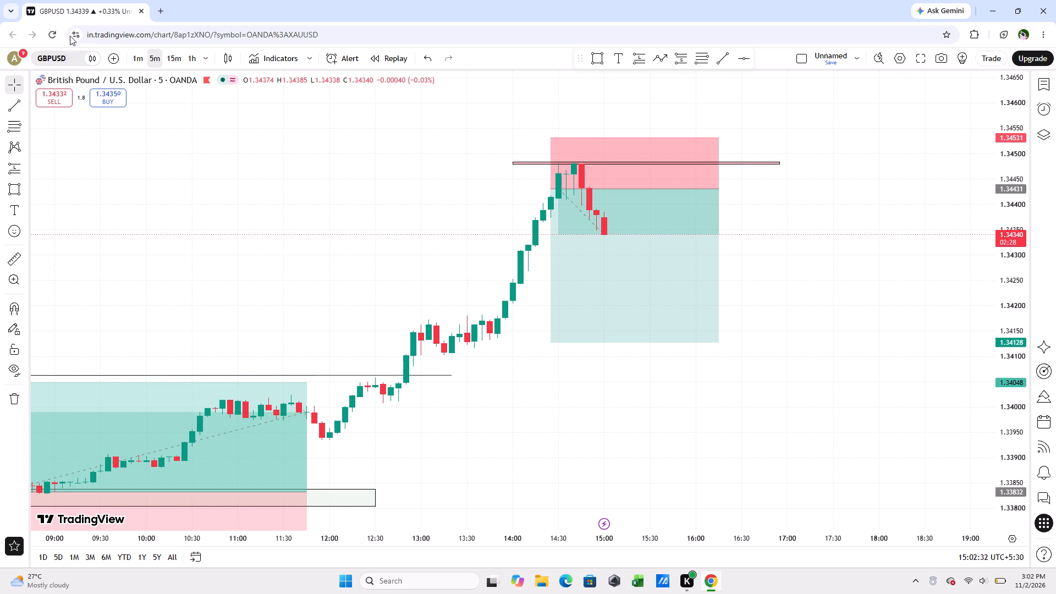
scroll(630, 415, "down", 1)
left_click_drag(868, 376, 844, 359)
scroll(1018, 366, "up", 4)
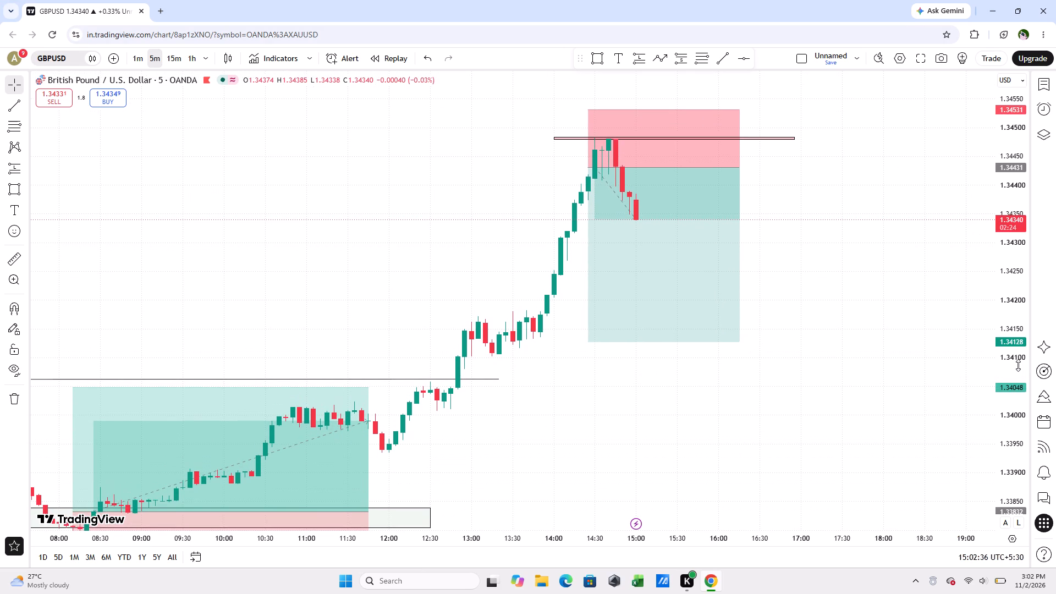
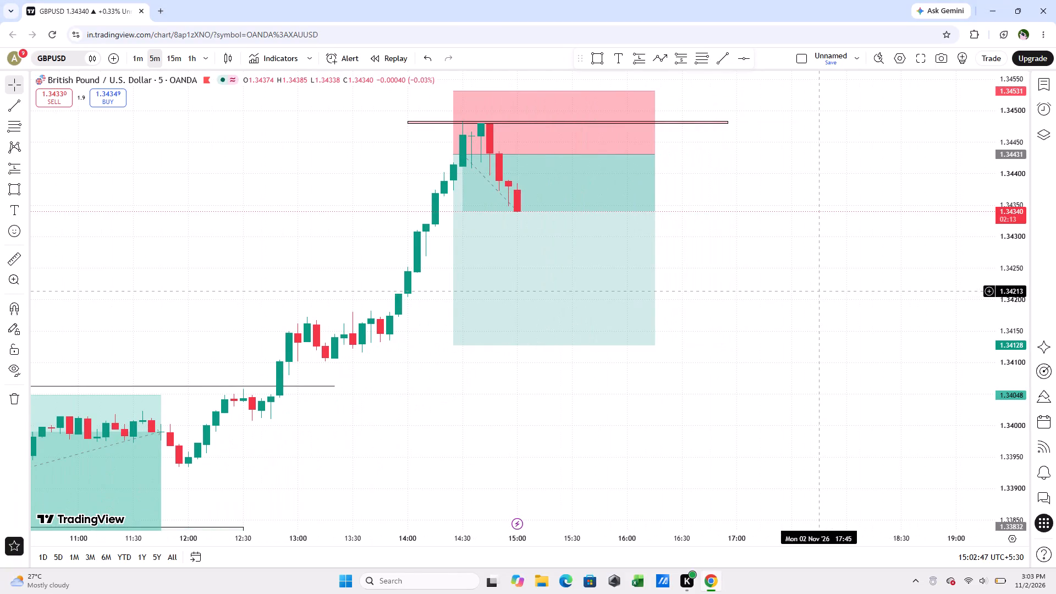
Adjust the GBPUSD short position to entry about 1.34425, stop about 1.34525 and target about 1.34174.
scroll(763, 333, "down", 2)
left_click_drag(828, 275, 795, 340)
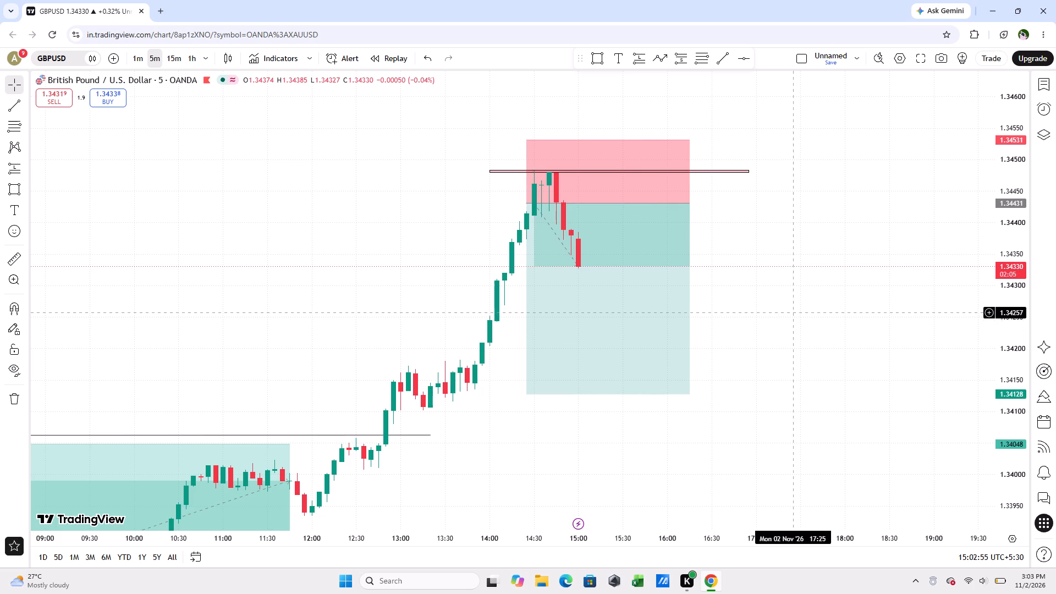
left_click(854, 314)
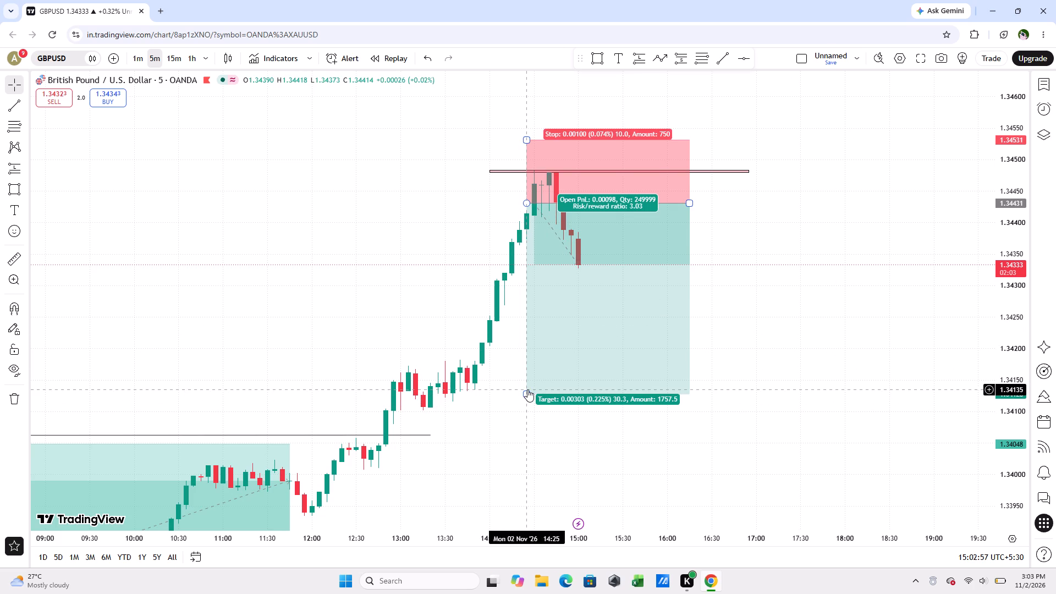
left_click(527, 389)
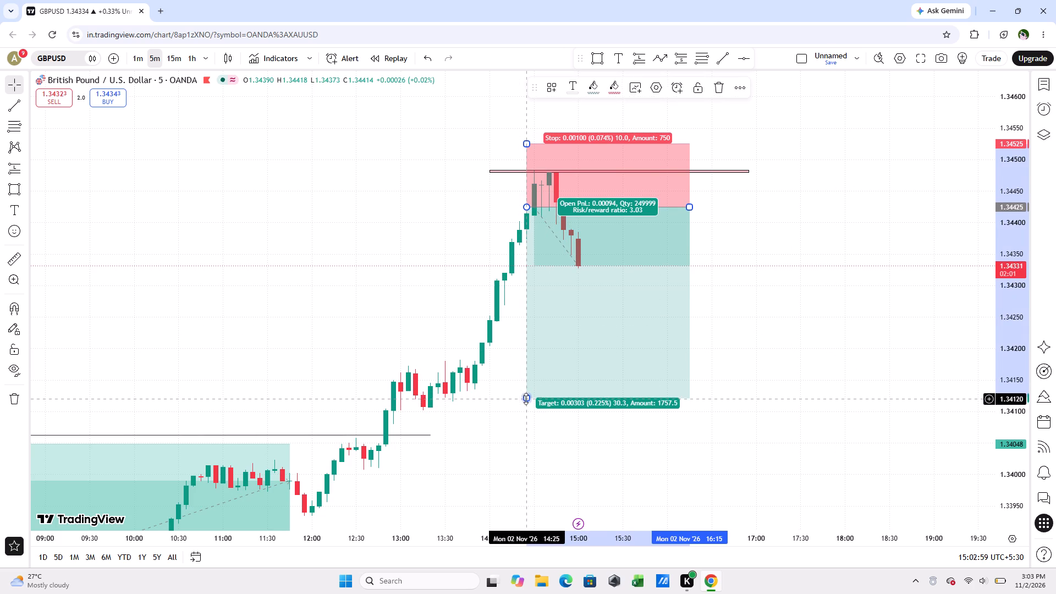
left_click_drag(526, 399, 513, 365)
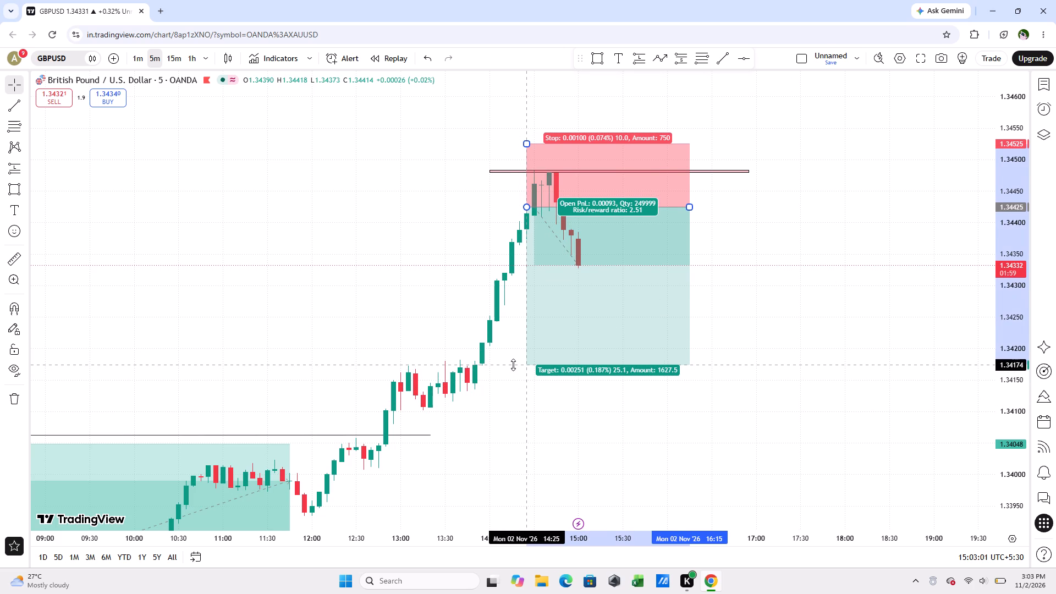
left_click_drag(513, 365, 514, 365)
left_click(632, 437)
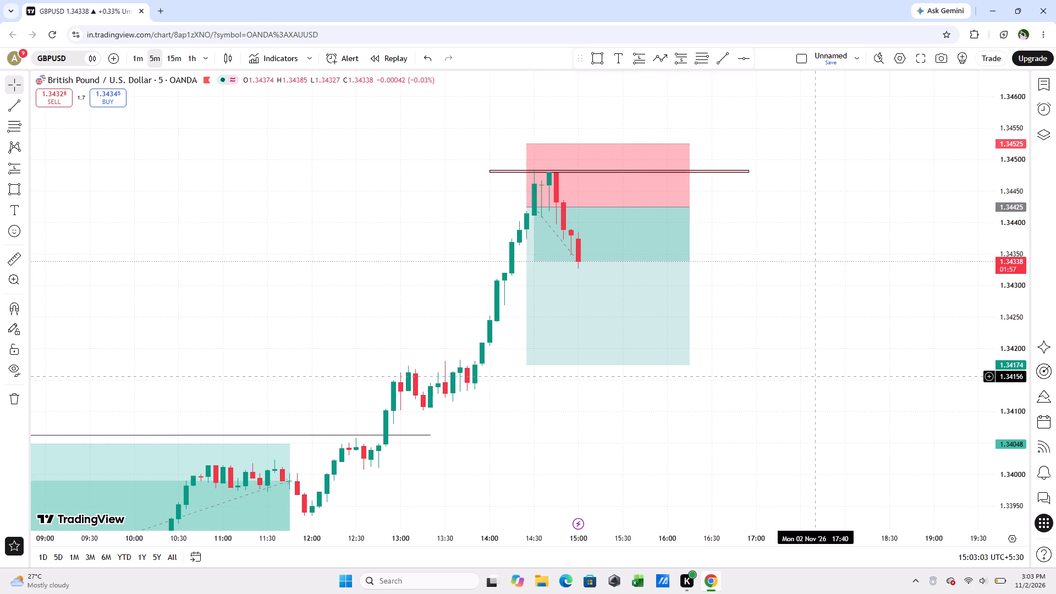
Set the chart to the 15-minute timeframe and load XAUUSD from the watchlist, leaving the watchlist hidden.
left_click_drag(818, 376, 795, 381)
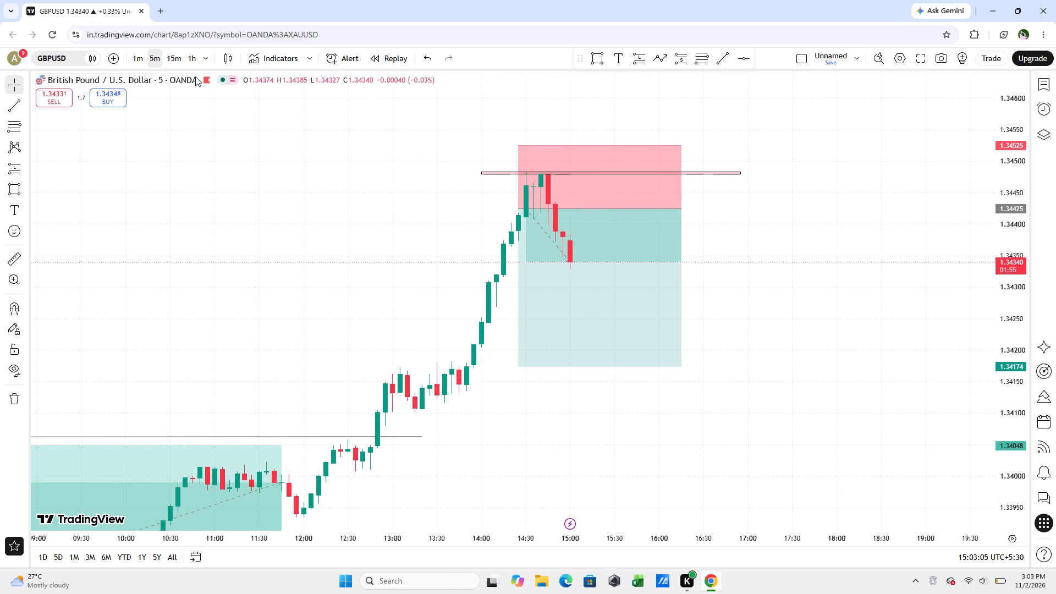
left_click(167, 63)
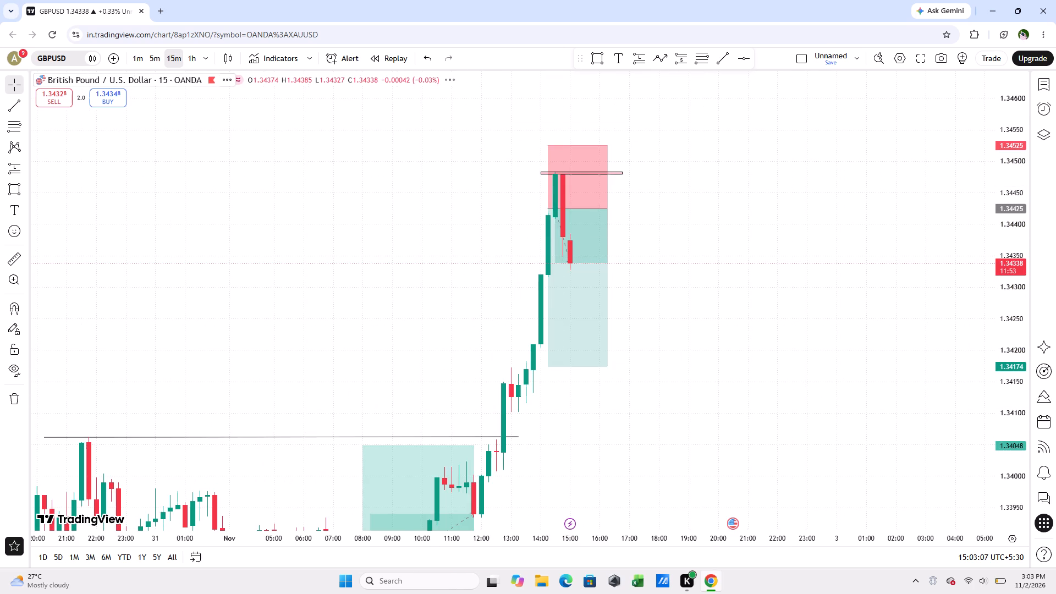
scroll(795, 300, "up", 1)
left_click(1044, 85)
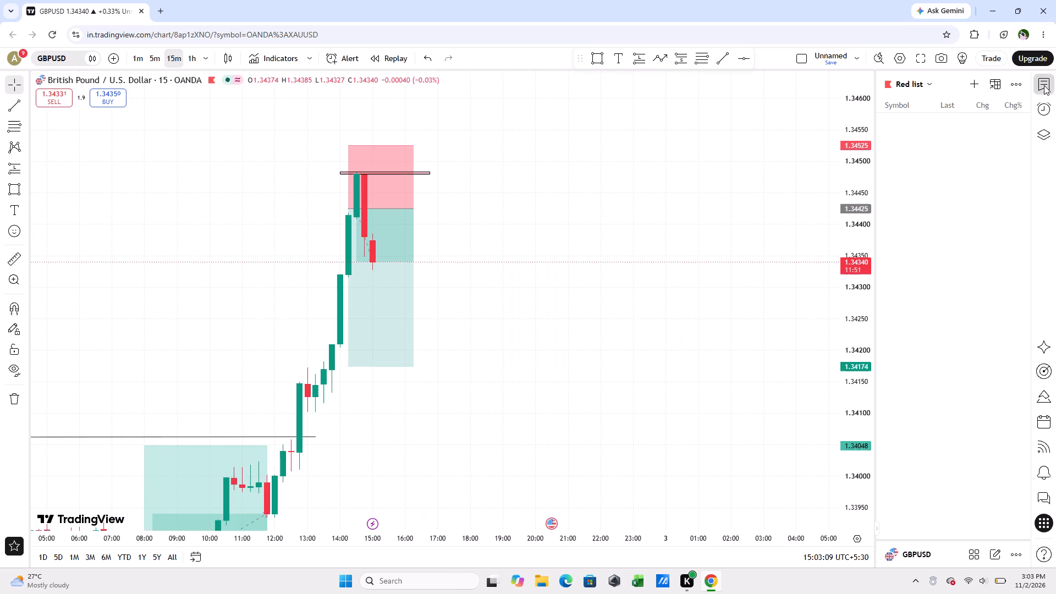
left_click(912, 128)
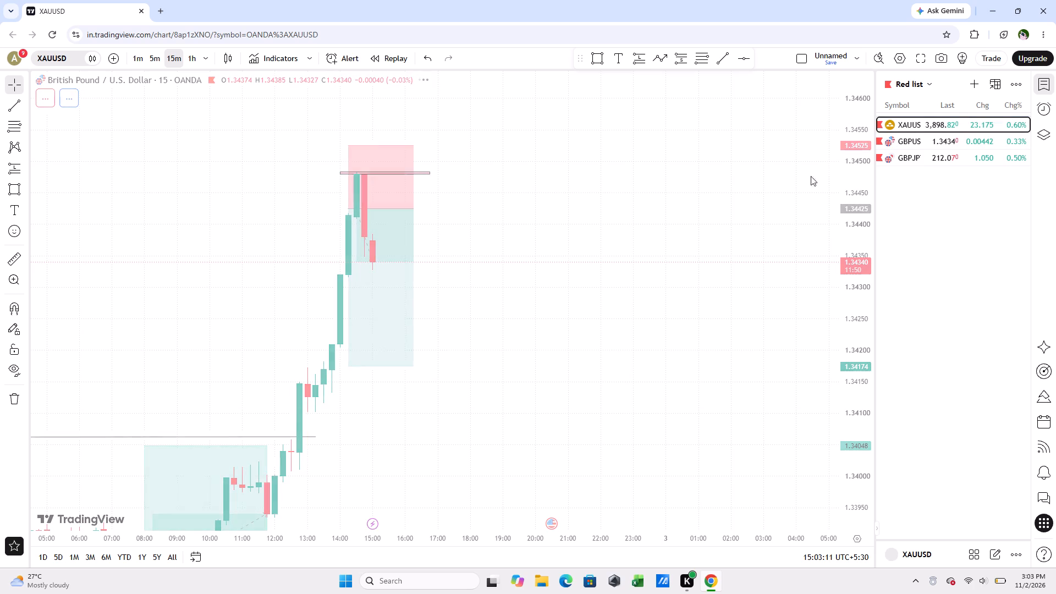
left_click(1042, 84)
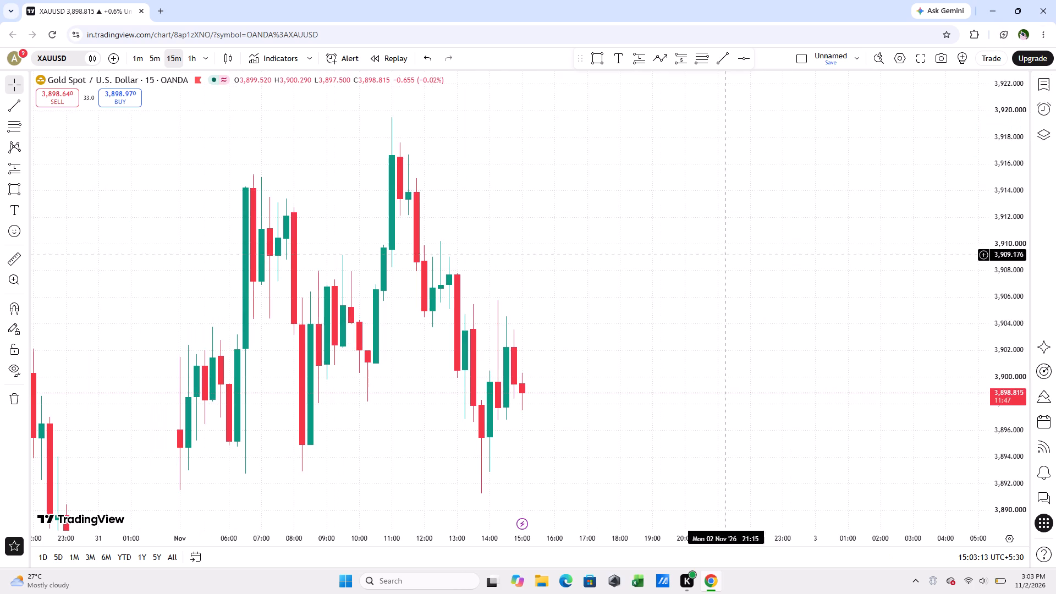
Extend the end of the pale green XAUUSD support zone below the current price to about 16:15 on 2 November.
scroll(858, 231, "down", 3)
left_click_drag(999, 137, 977, 311)
scroll(801, 275, "up", 3)
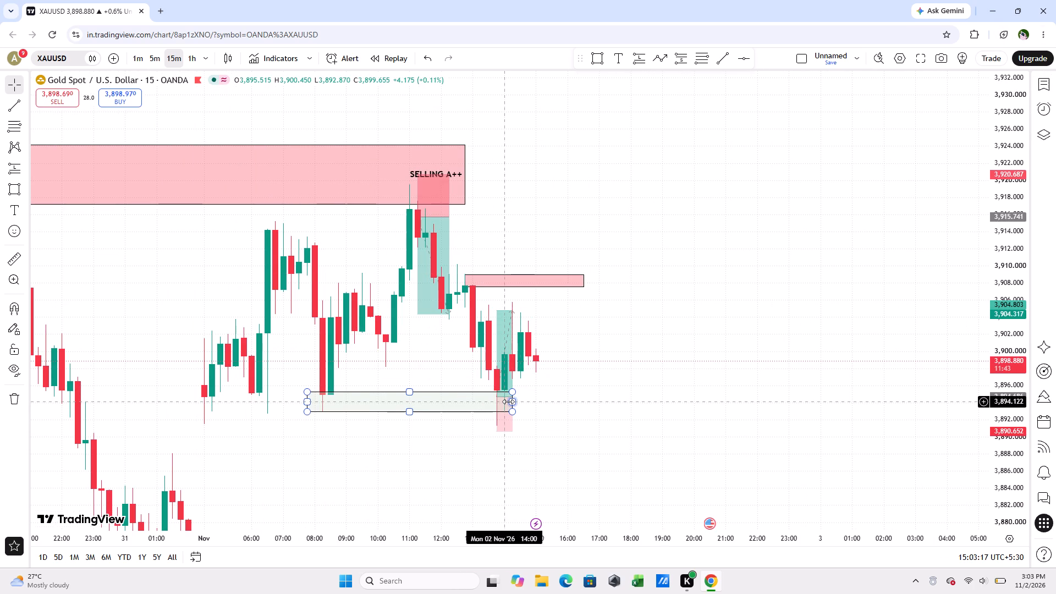
left_click_drag(512, 402, 574, 405)
left_click(653, 379)
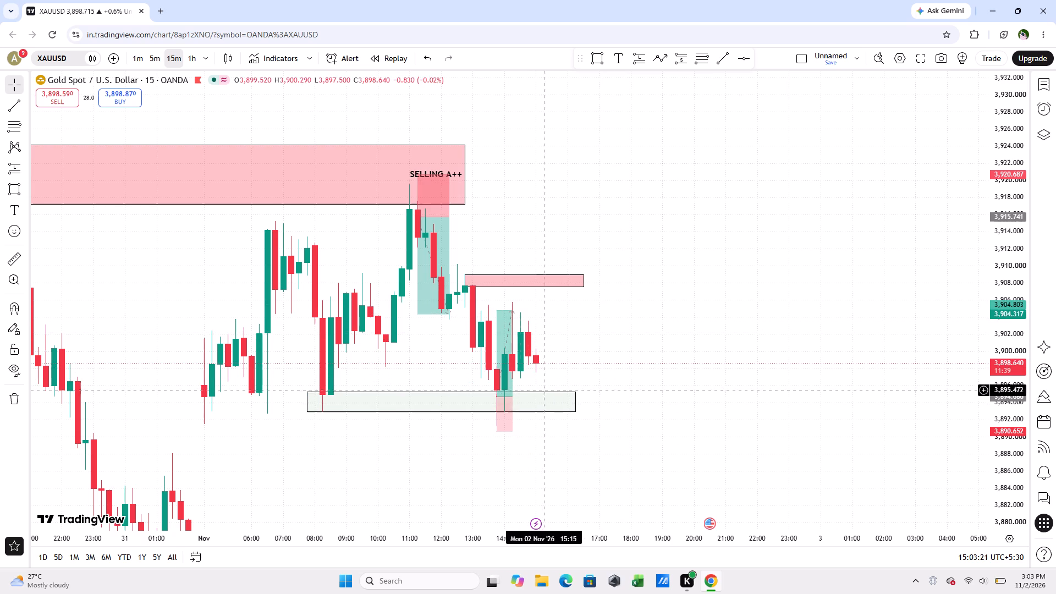
Switch XAUUSD to the 5-minute timeframe and delete the long position at the lower pale green zone.
left_click(150, 57)
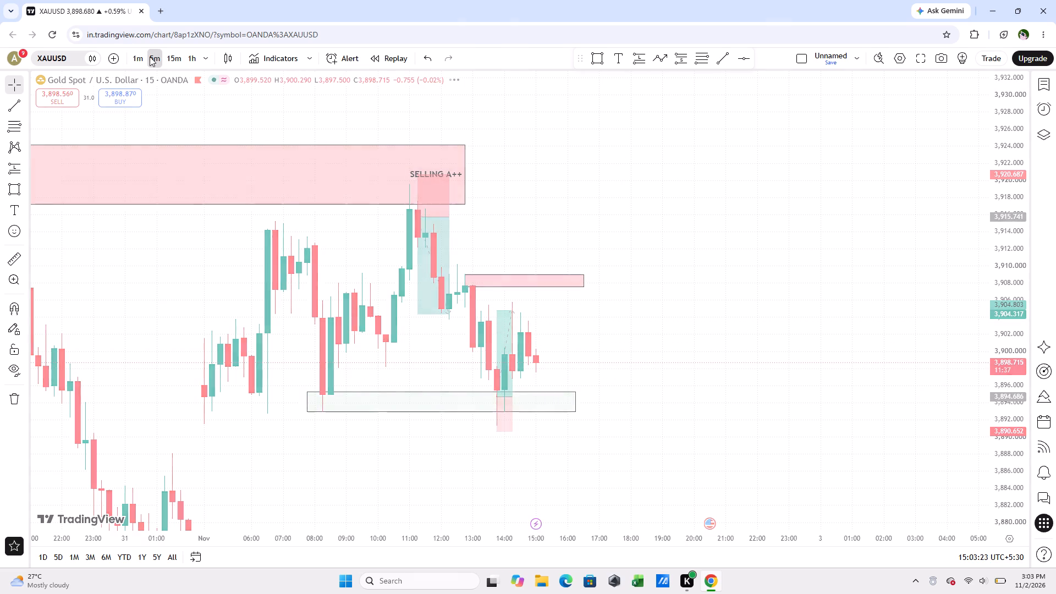
scroll(536, 251, "down", 1)
scroll(728, 295, "down", 2)
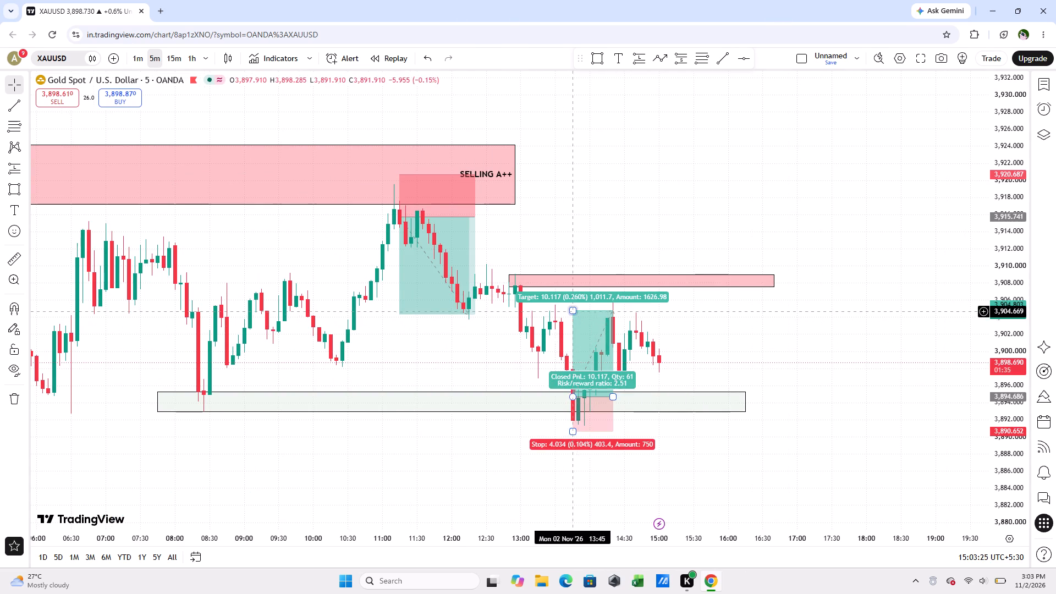
left_click(577, 331)
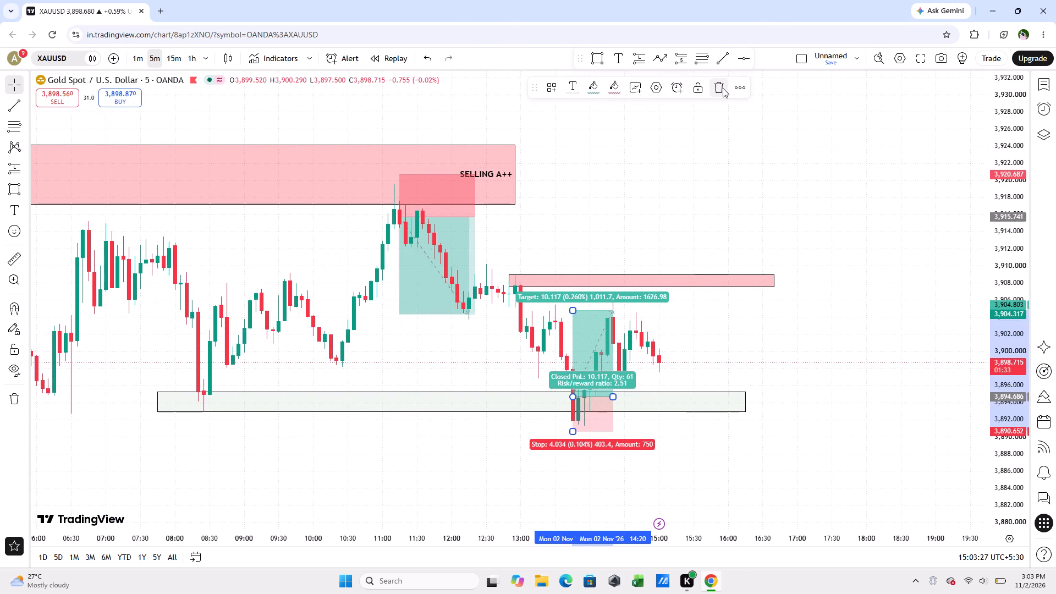
left_click(723, 88)
Draw a rectangle zone over the recent XAUUSD highs, from about 3,903.3 to 3,905.6, spanning 13:20 to about 16:50 on 2 November.
left_click(599, 51)
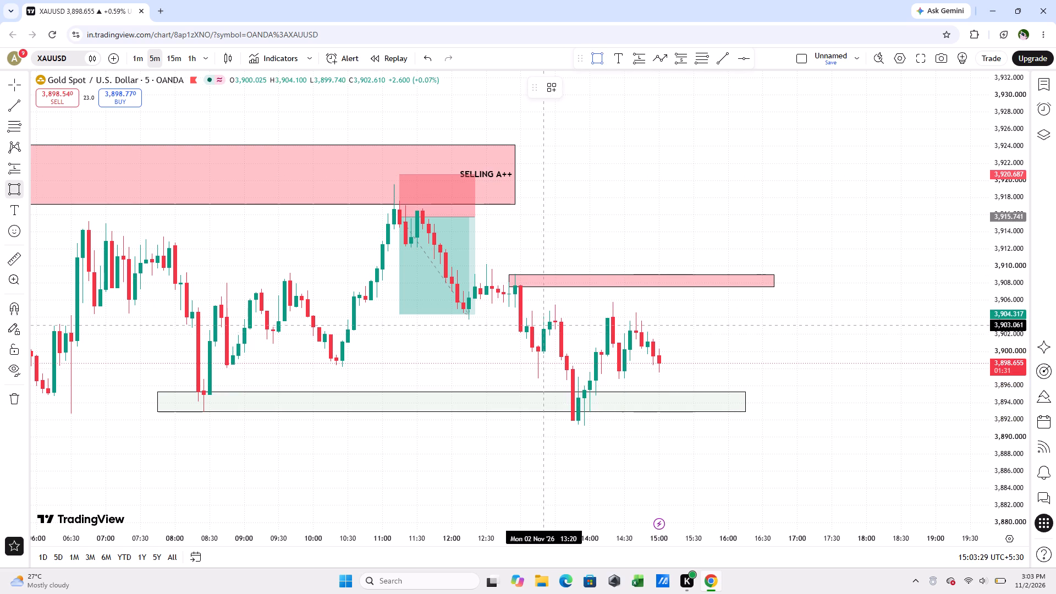
left_click(543, 323)
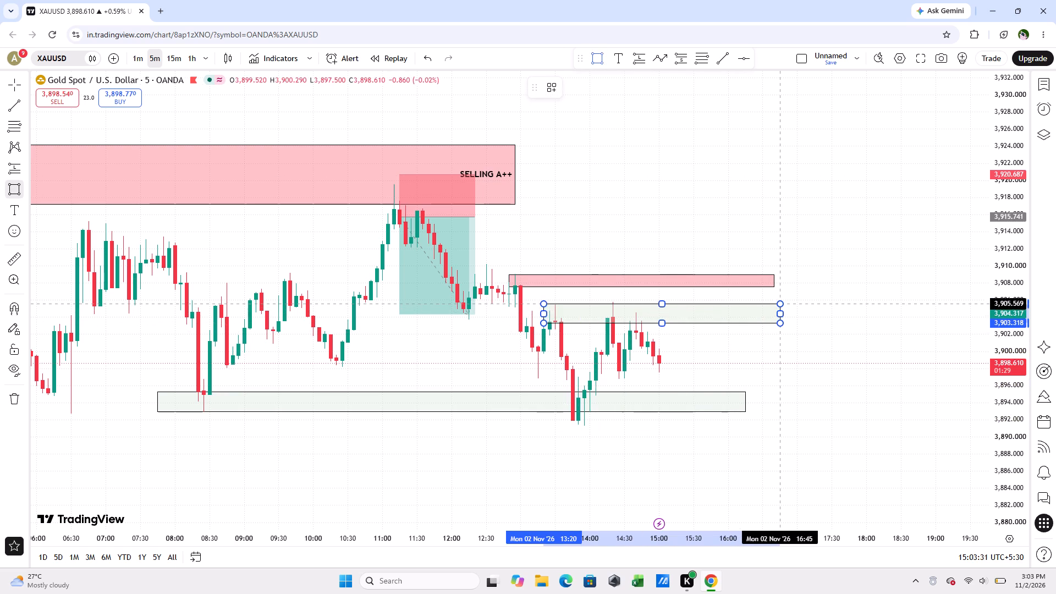
left_click(783, 304)
left_click(803, 380)
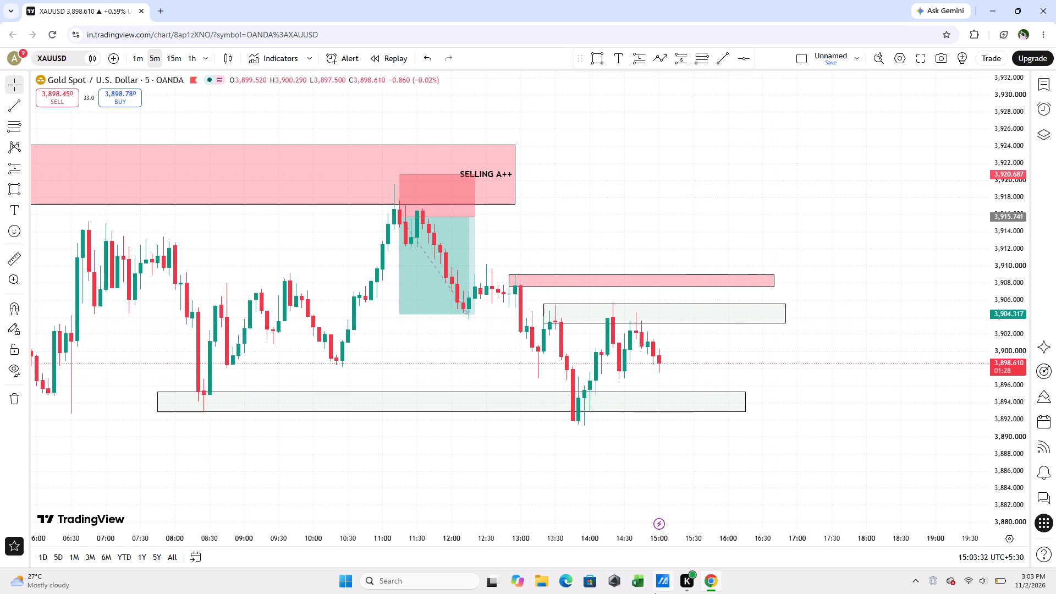
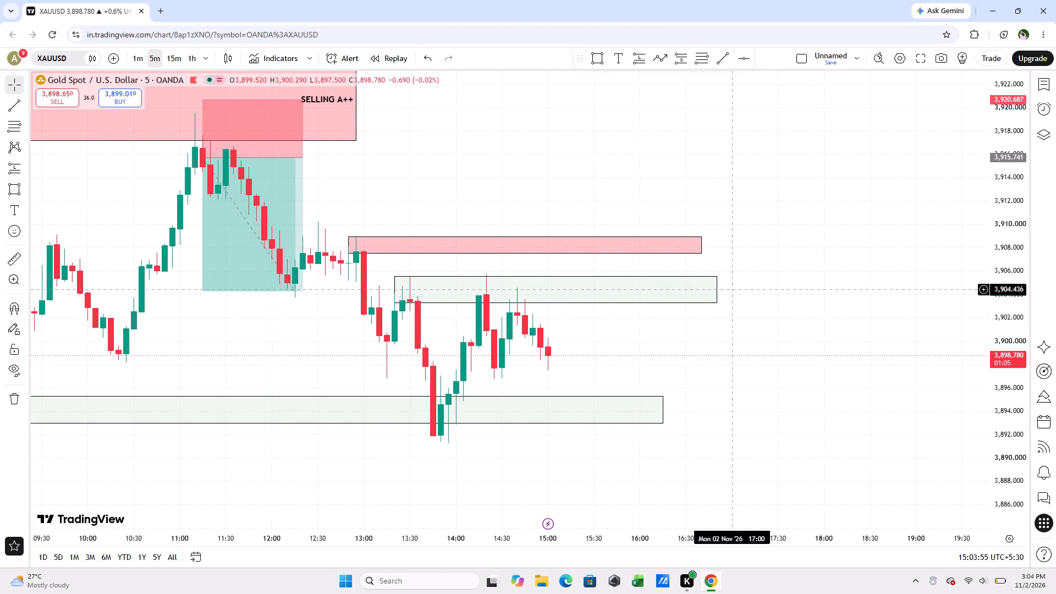
Shorten the new rectangle zone over the XAUUSD highs to end at about 15:55 and label it "M5 SELLING A+".
left_click_drag(714, 290, 630, 292)
left_click(591, 289)
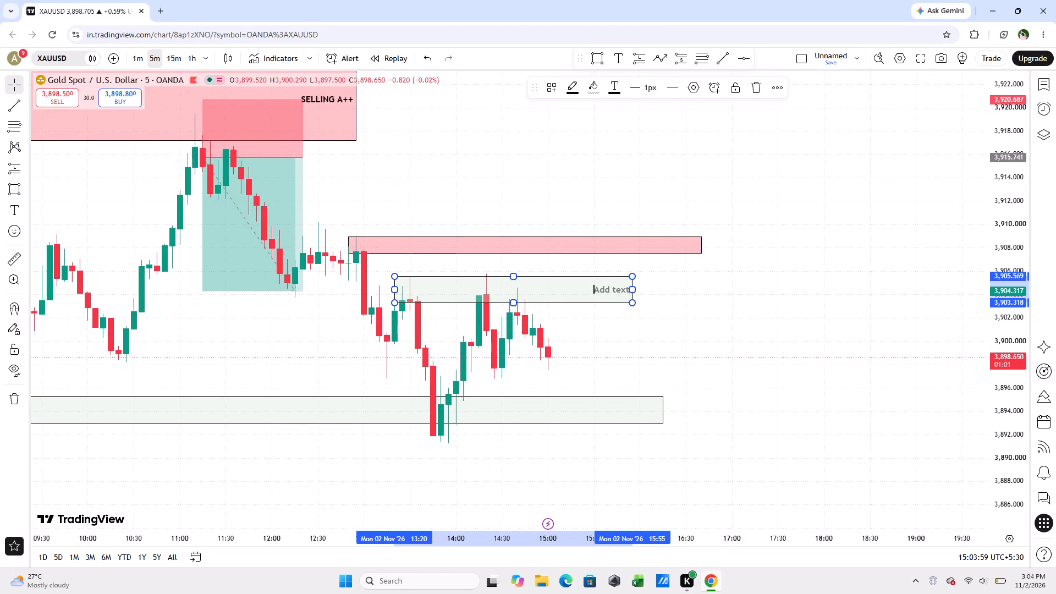
key("m")
type("5 SELLING A+")
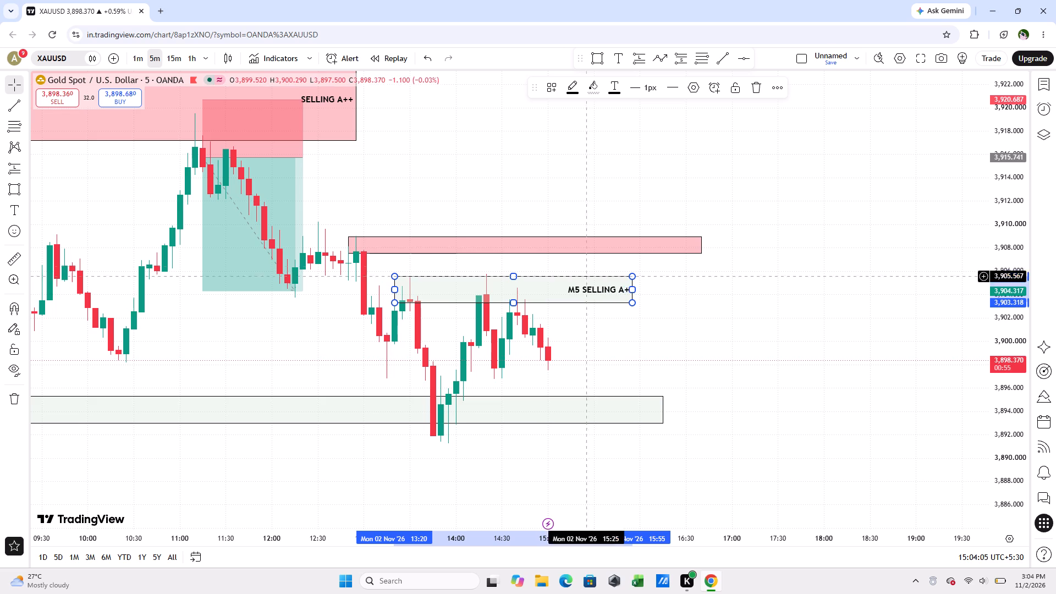
Change the fill of the "M5 SELLING A+" zone from the palette's pale green to light red.
left_click(591, 87)
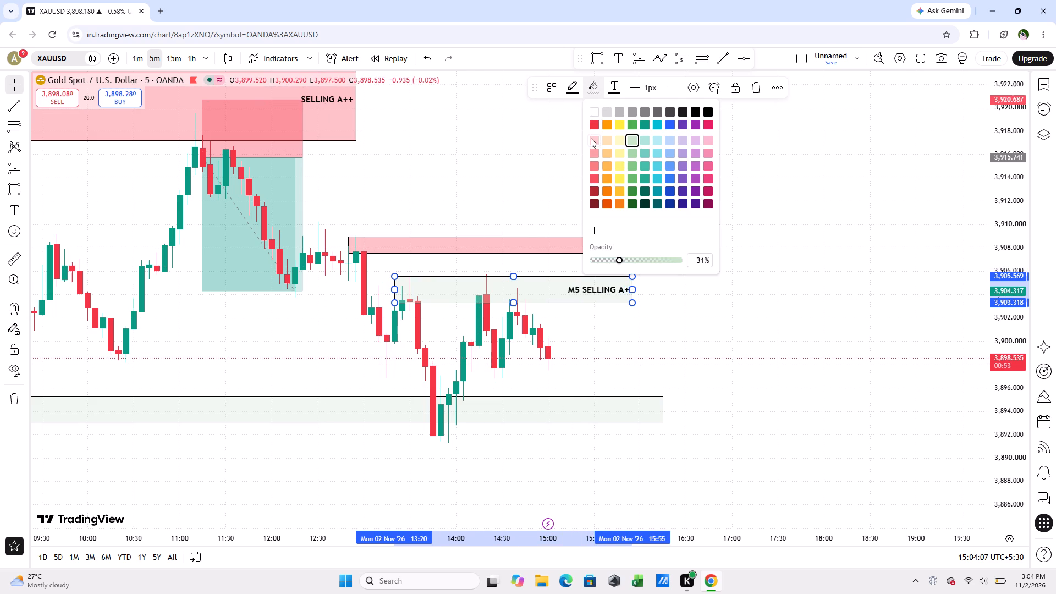
left_click(594, 127)
left_click(737, 240)
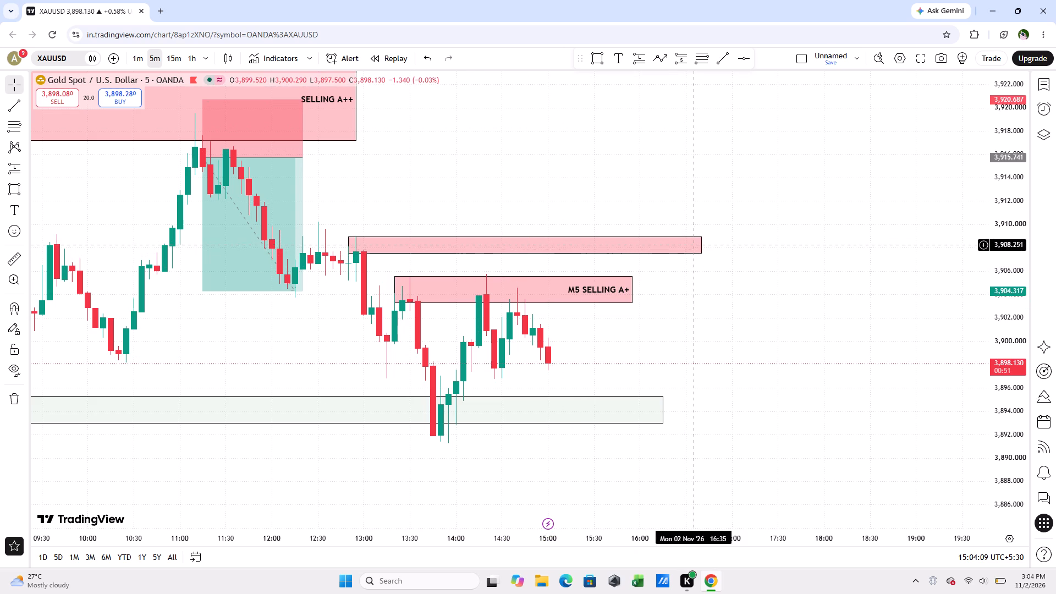
Delete the unlabelled red zone just above the "M5 SELLING A+" zone.
left_click(703, 245)
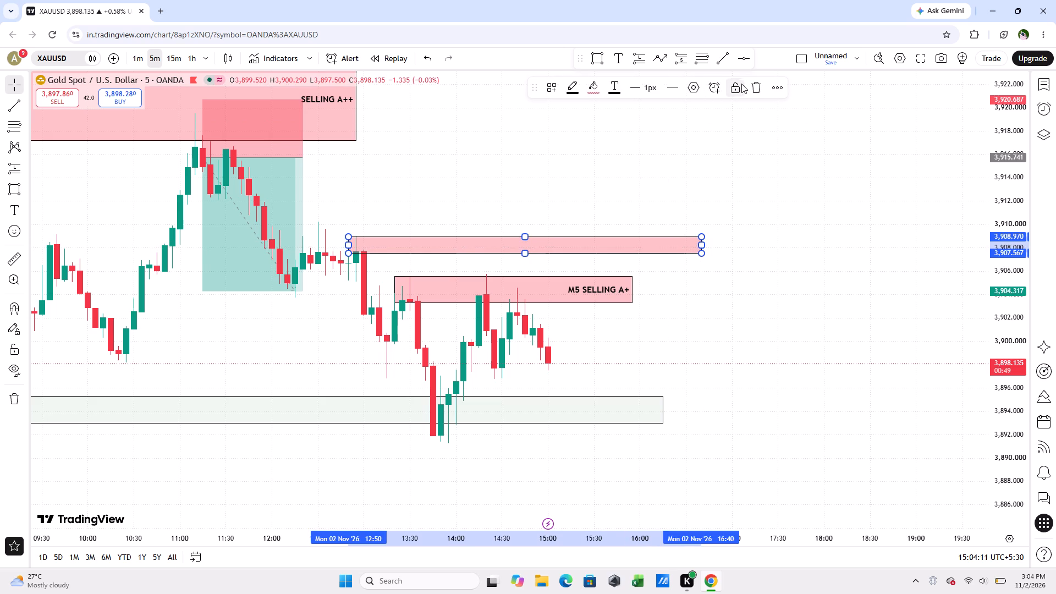
left_click(756, 86)
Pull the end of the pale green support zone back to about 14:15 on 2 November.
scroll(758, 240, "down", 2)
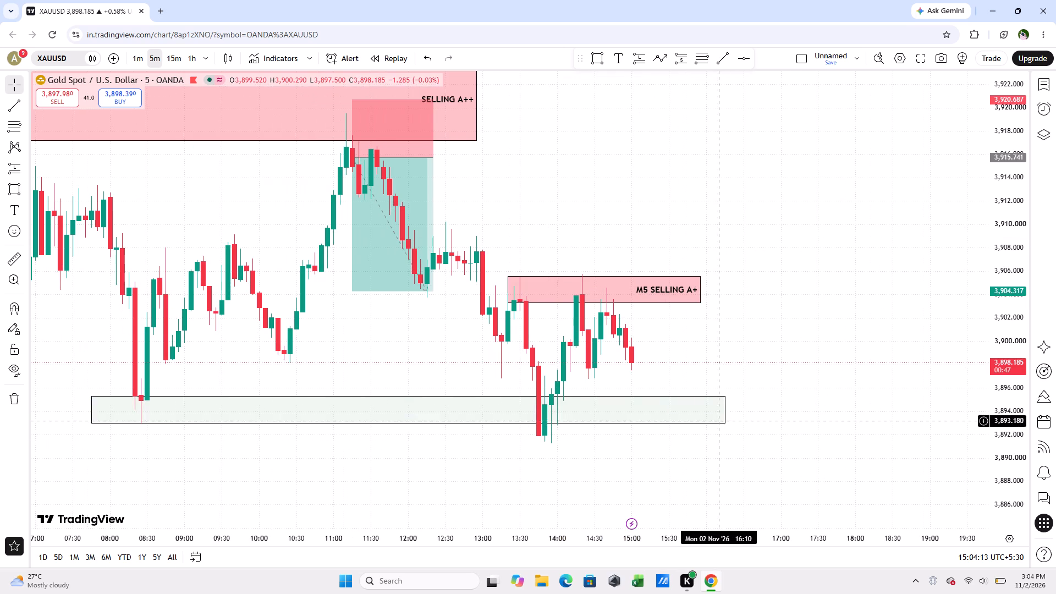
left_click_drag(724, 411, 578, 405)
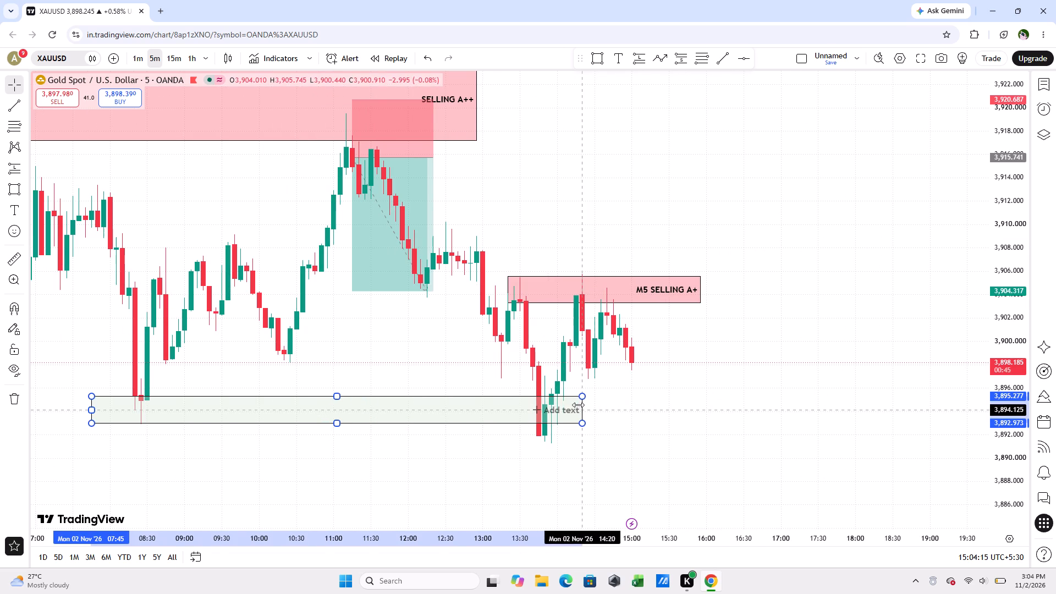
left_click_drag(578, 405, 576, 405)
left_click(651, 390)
Place a short position at the 14:25 candle with entry about 3,901.05 and drop its target to about 3,890.02.
scroll(1016, 364, "up", 7)
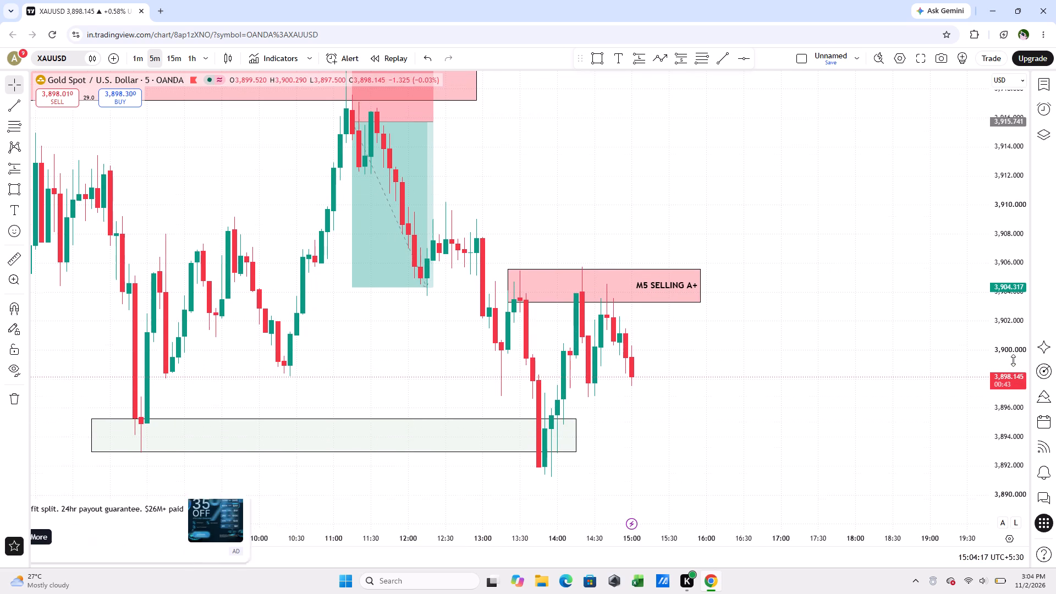
scroll(1013, 360, "up", 1)
scroll(836, 345, "up", 2)
left_click_drag(811, 349, 841, 303)
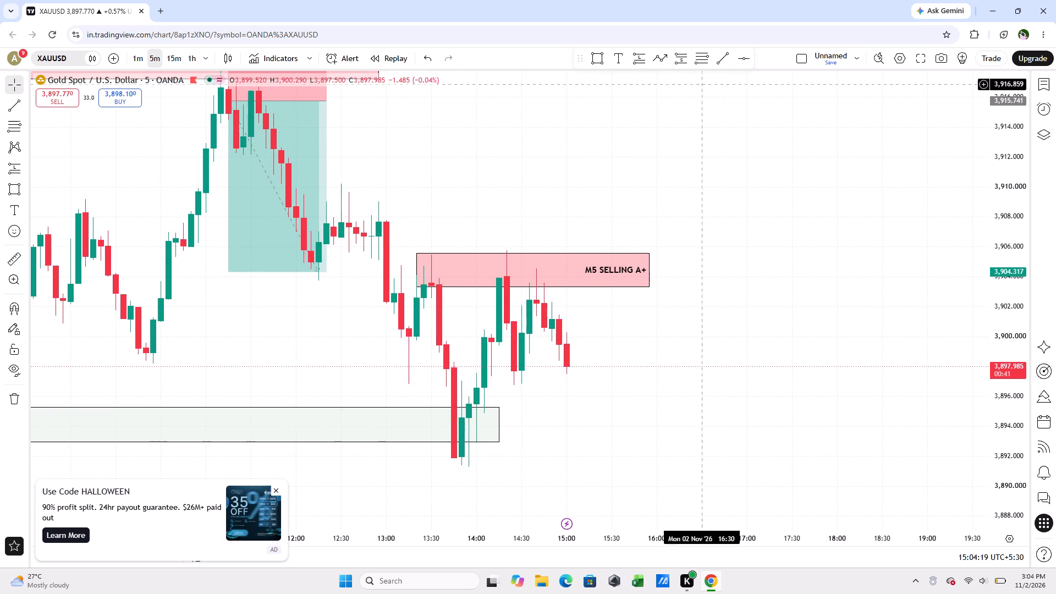
left_click(674, 59)
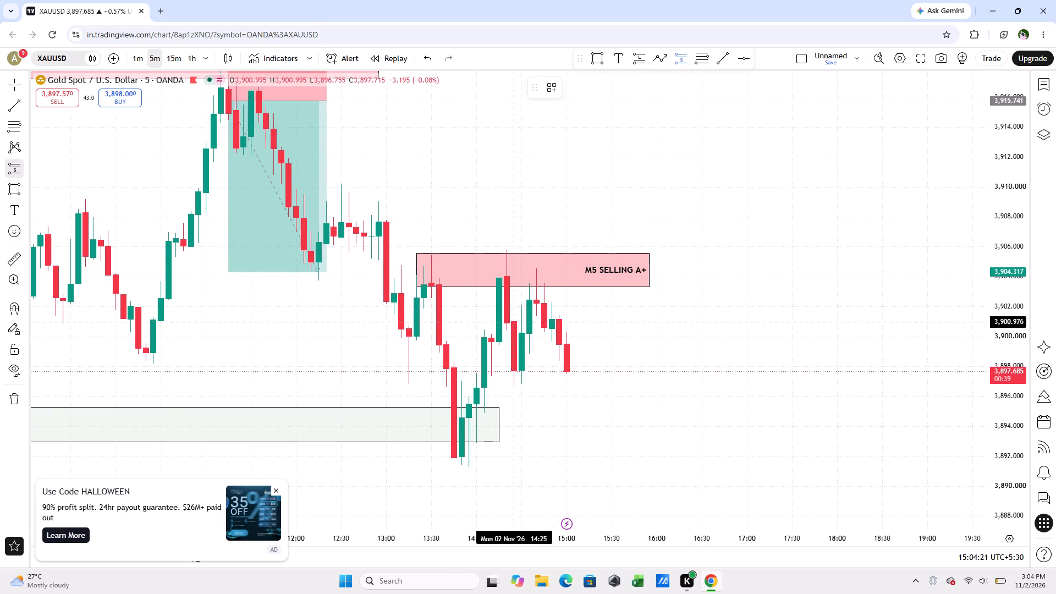
left_click(511, 321)
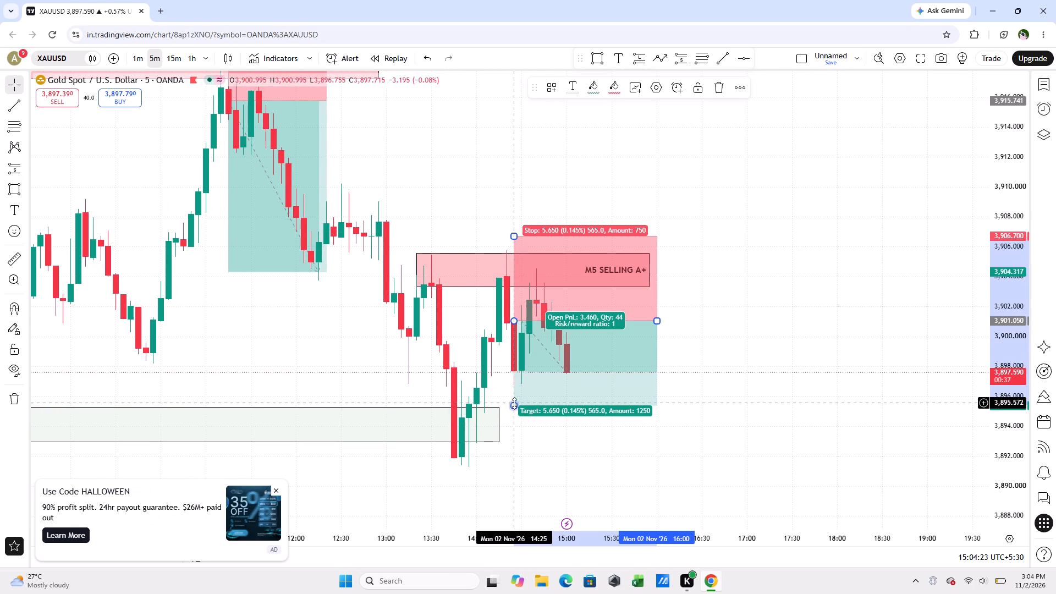
left_click_drag(514, 404, 538, 486)
left_click(949, 153)
Tighten the new short position's stop to about 3,906.09 and raise its target to about 3,890.87.
left_click_drag(868, 237, 881, 167)
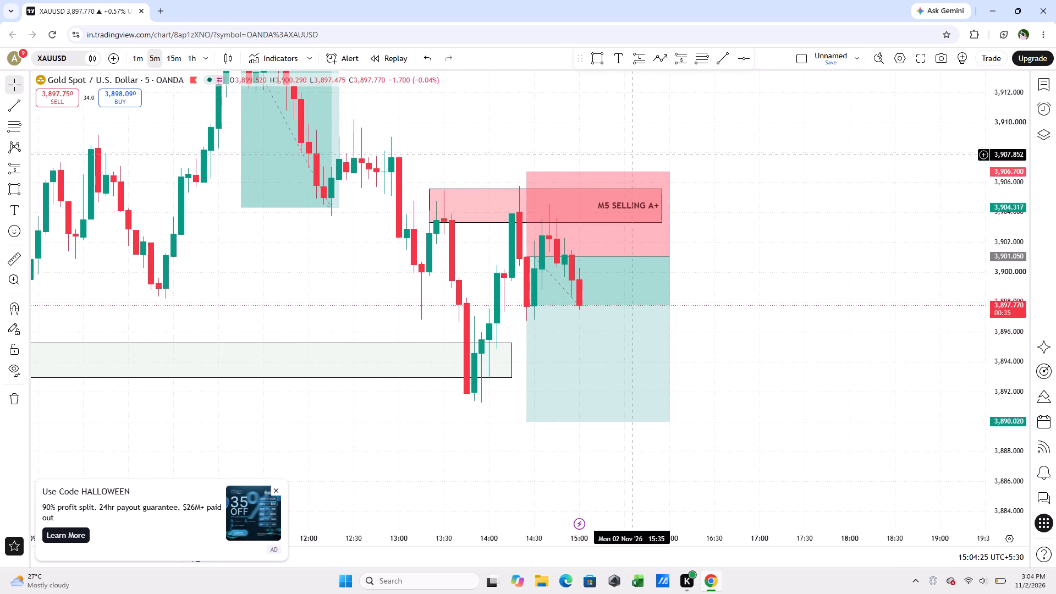
left_click_drag(529, 174, 524, 183)
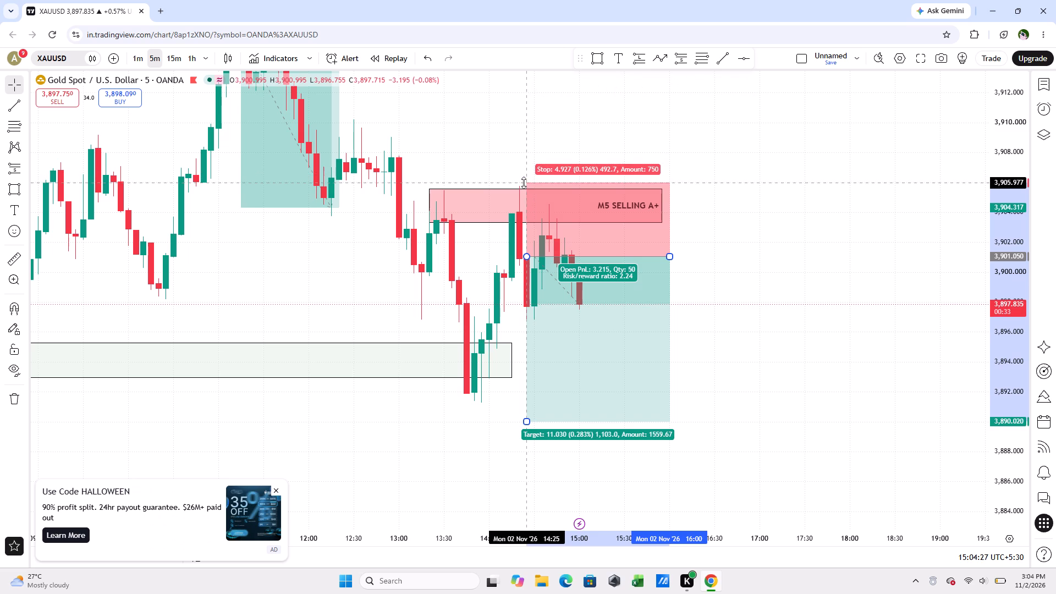
left_click_drag(524, 183, 520, 179)
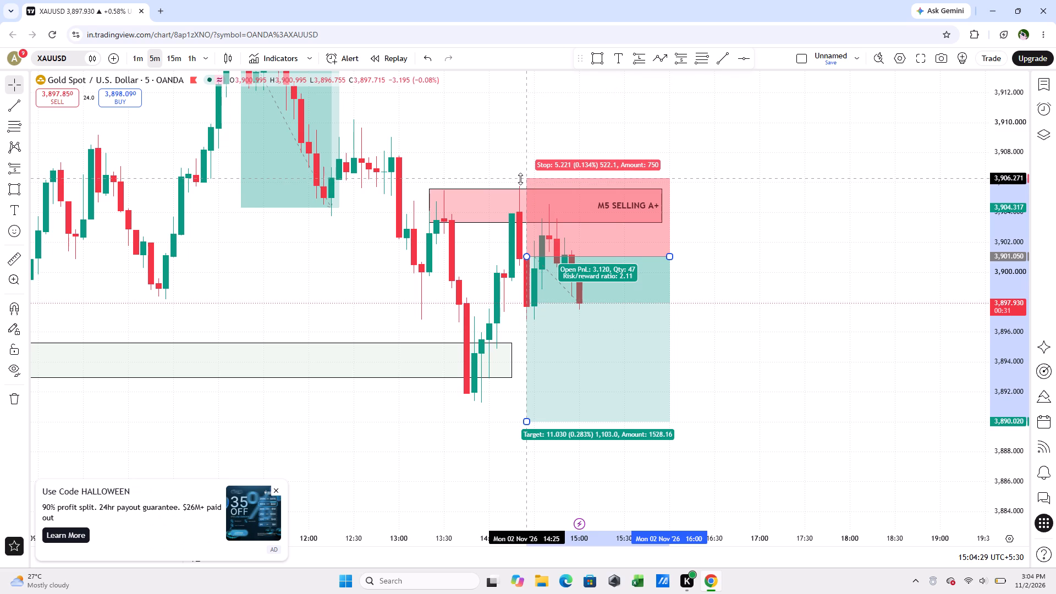
left_click_drag(520, 179, 521, 181)
left_click(727, 203)
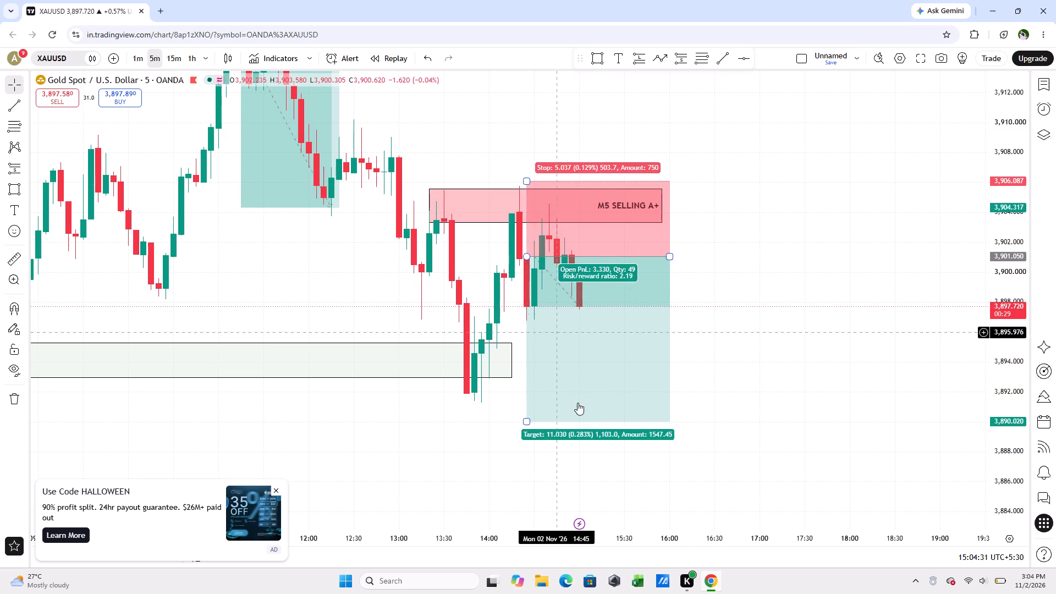
left_click_drag(526, 422, 526, 422)
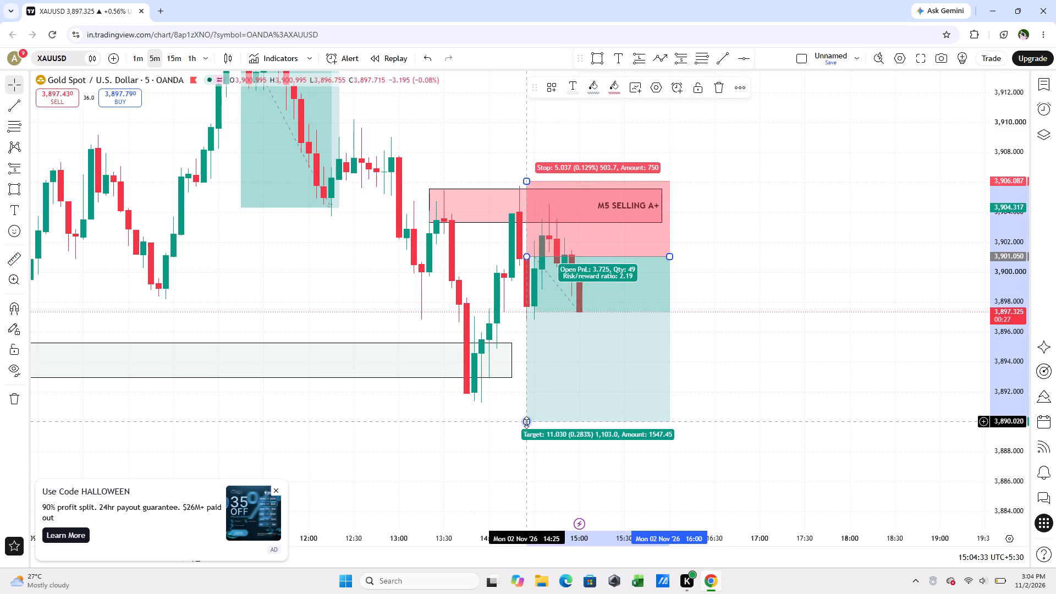
left_click_drag(526, 422, 529, 409)
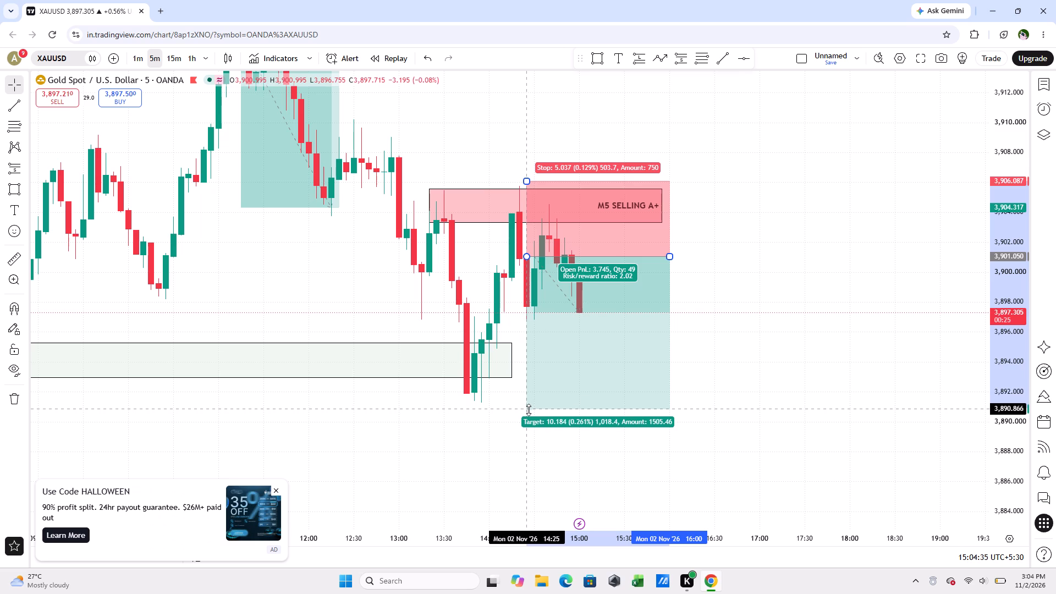
left_click(724, 359)
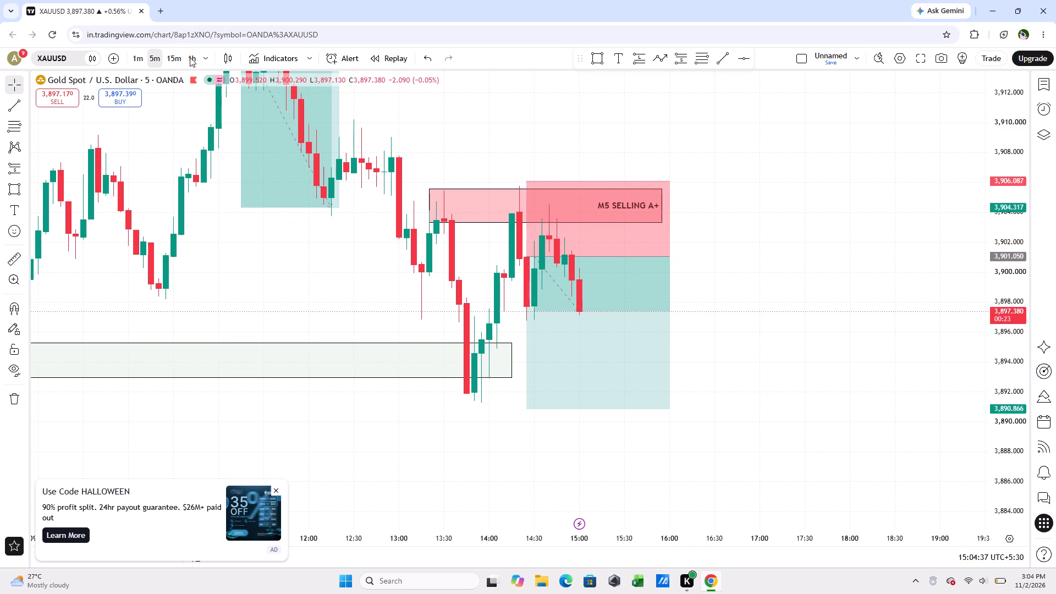
Switch XAUUSD to the 15-minute timeframe and pull the pale green support zone's end back to about 13:45.
left_click(174, 57)
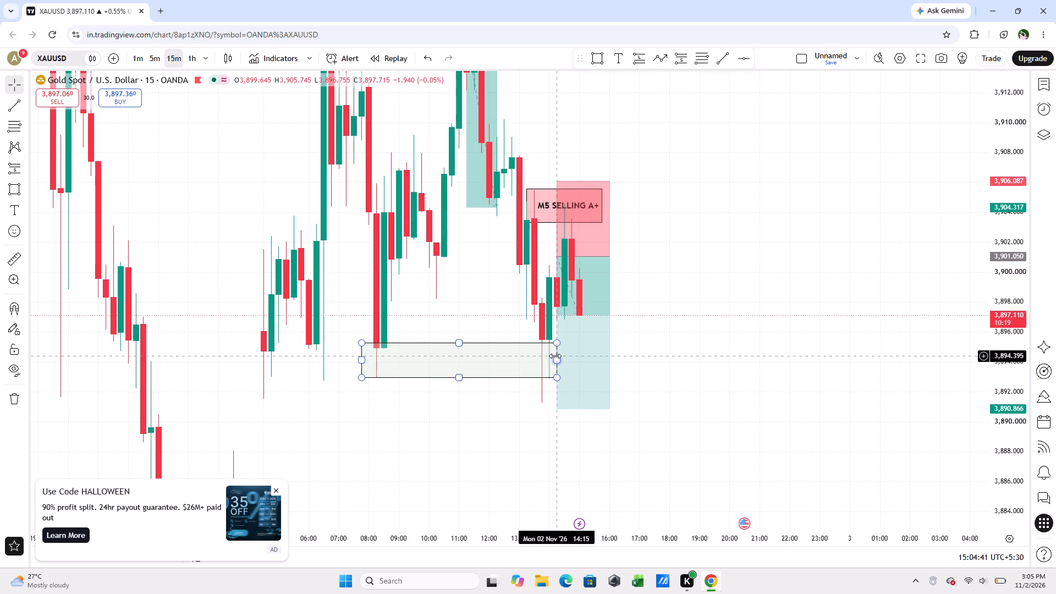
left_click_drag(558, 358, 544, 359)
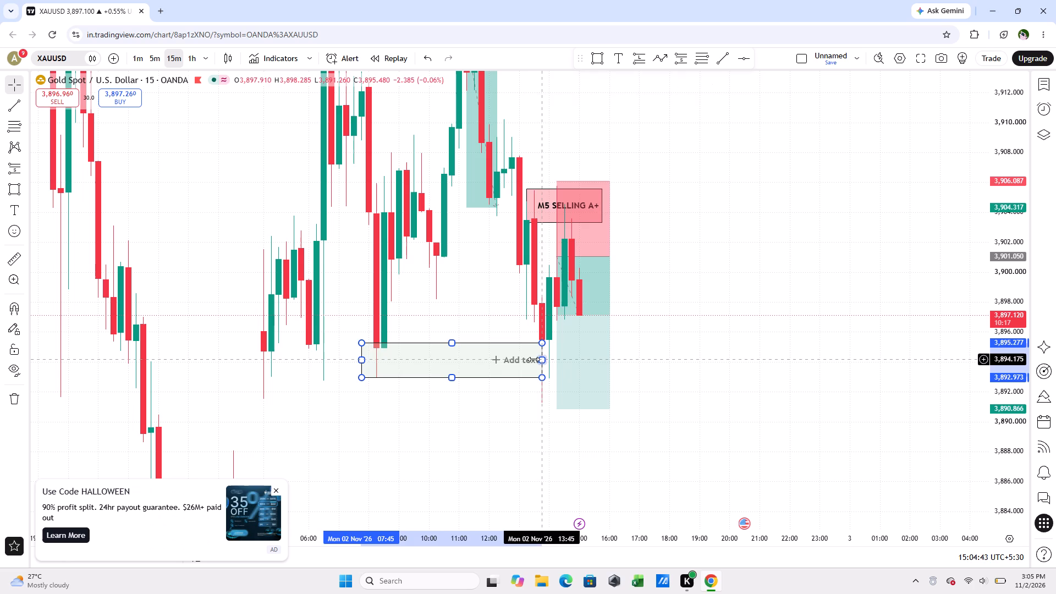
left_click(480, 403)
Load GBPJPY from the watchlist and examine its rally and long position on the 15- and 5-minute timeframes, ending on 15-minute.
scroll(502, 453, "up", 3)
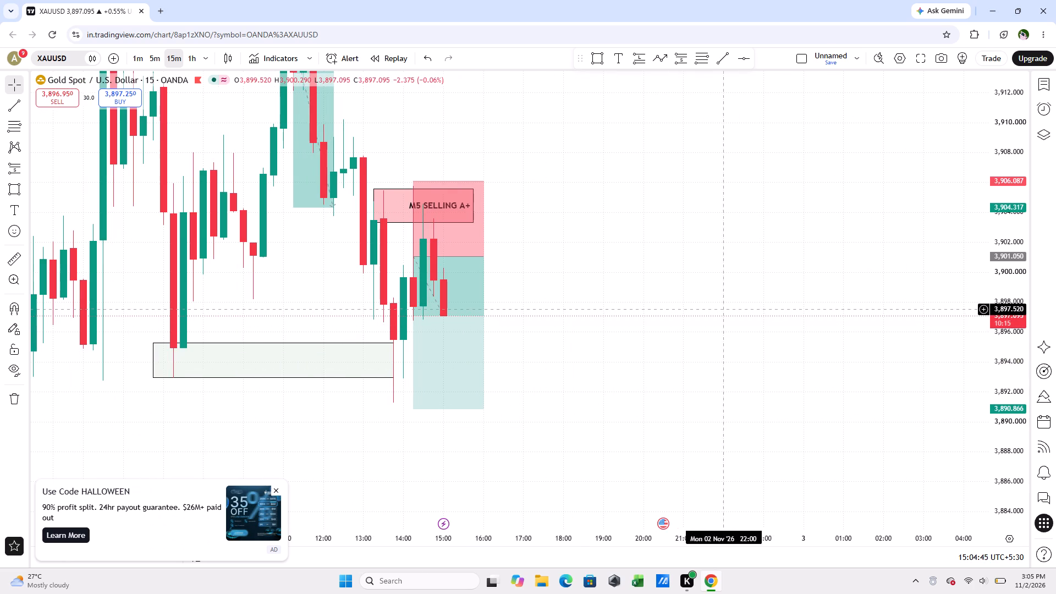
left_click(1051, 77)
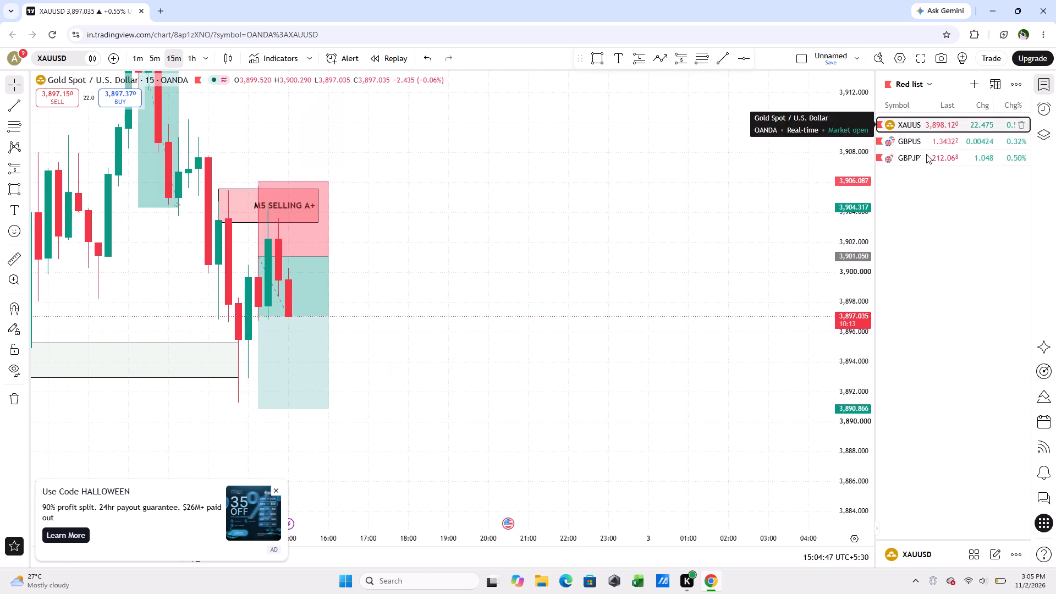
left_click(919, 164)
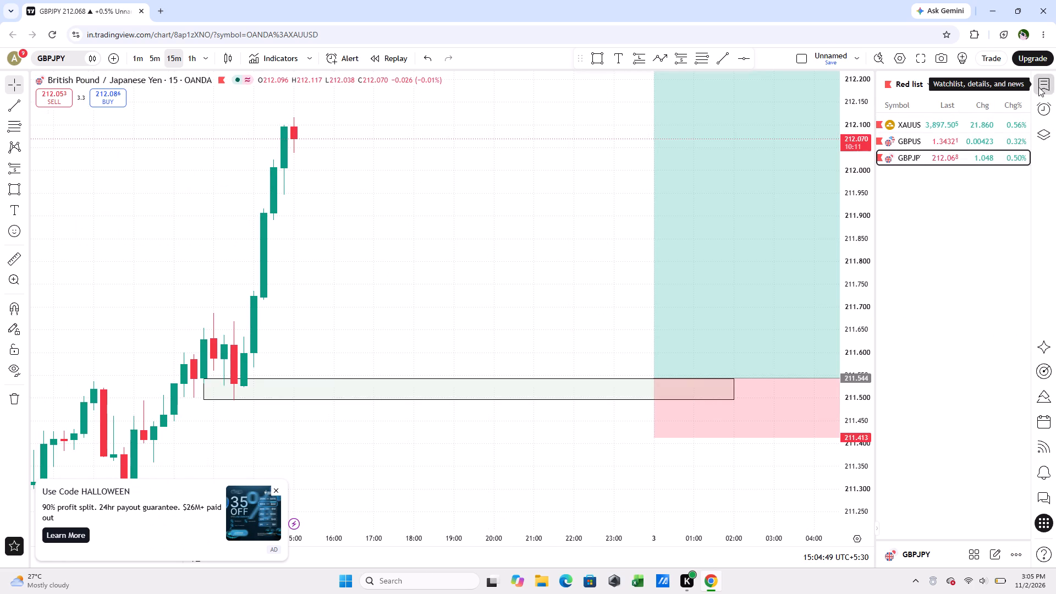
left_click(1038, 87)
scroll(660, 226, "down", 3)
left_click_drag(660, 228, 478, 297)
scroll(763, 257, "down", 3)
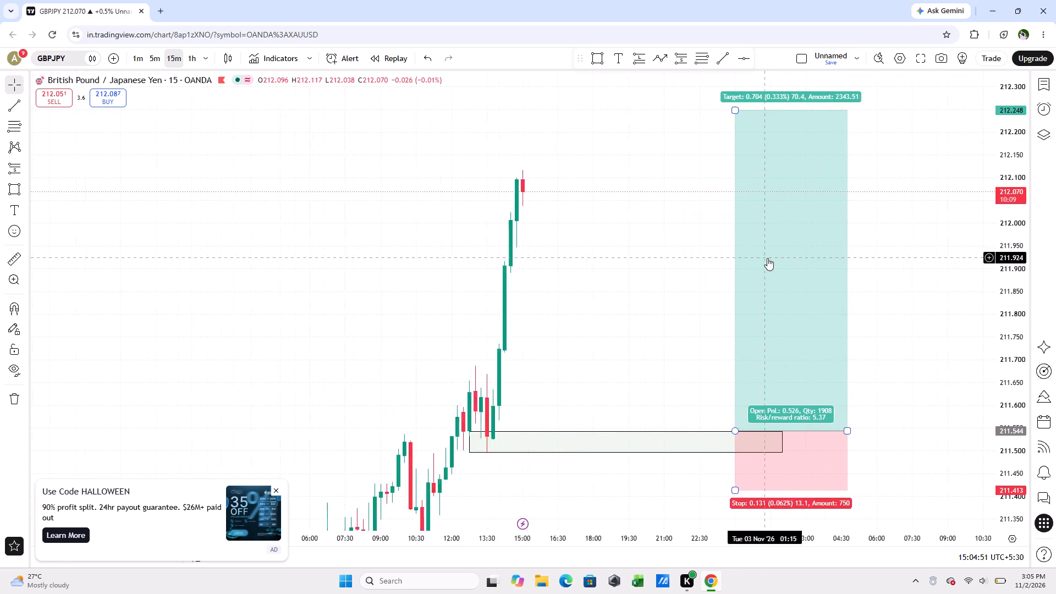
left_click_drag(1019, 191, 1038, 385)
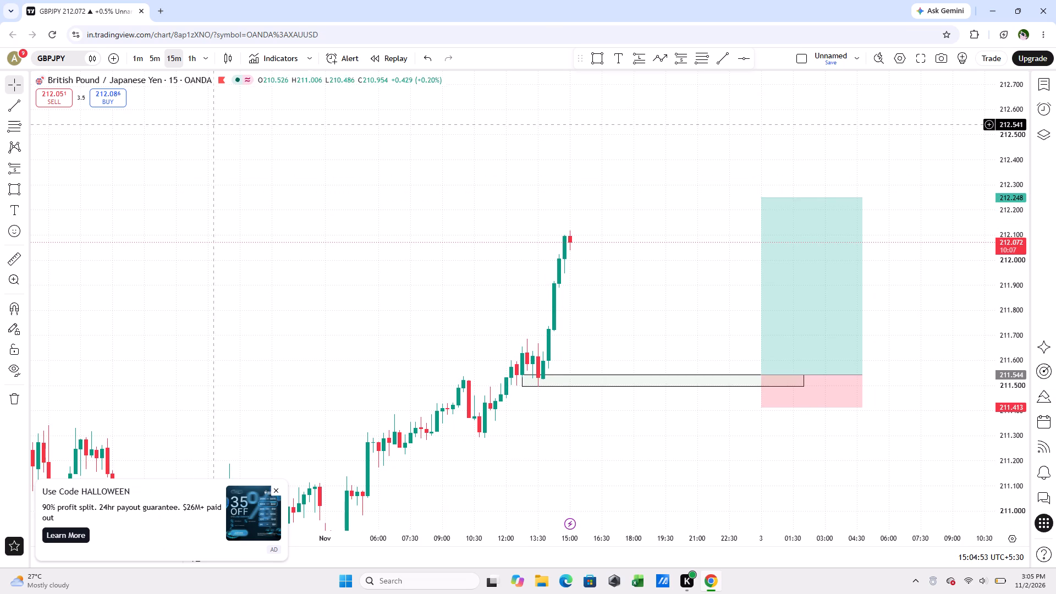
left_click(153, 62)
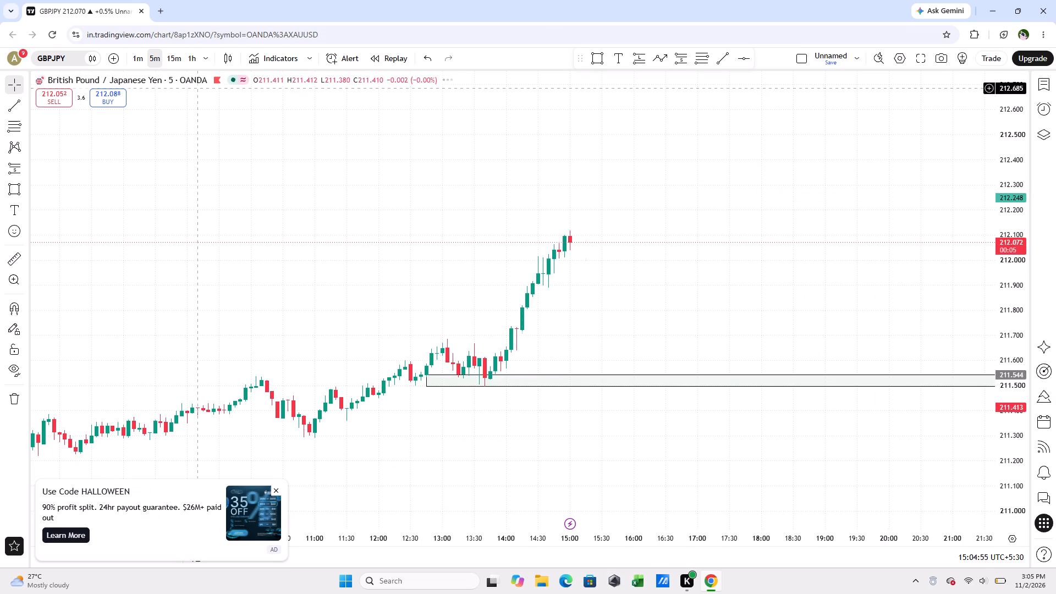
left_click(180, 56)
left_click_drag(707, 246, 629, 228)
Reload XAUUSD from the watchlist, close the advertisement, and review the 15-minute price action around the new short position.
left_click(1039, 94)
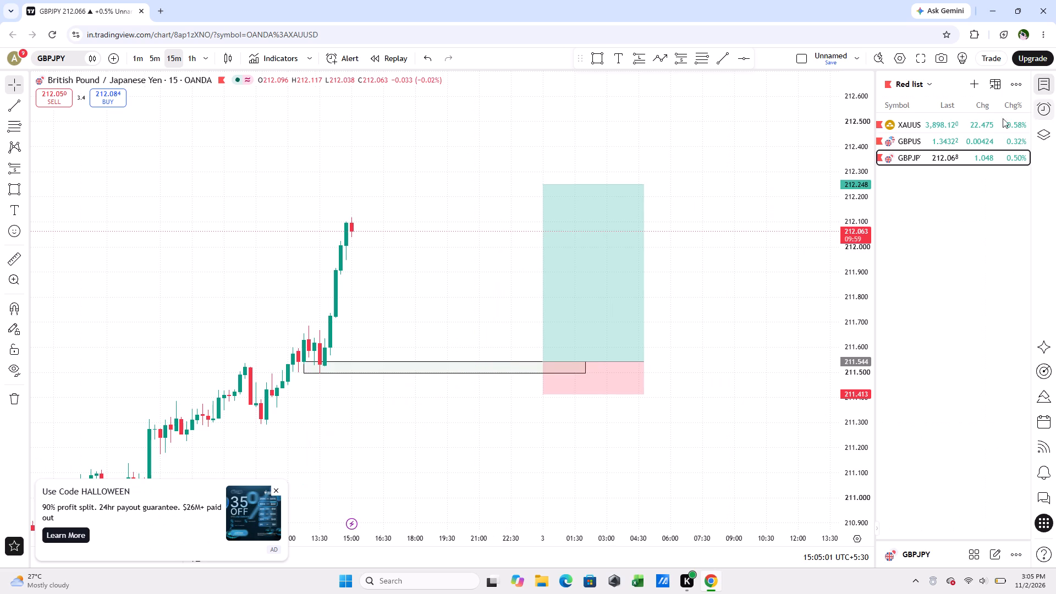
left_click(977, 116)
left_click(976, 123)
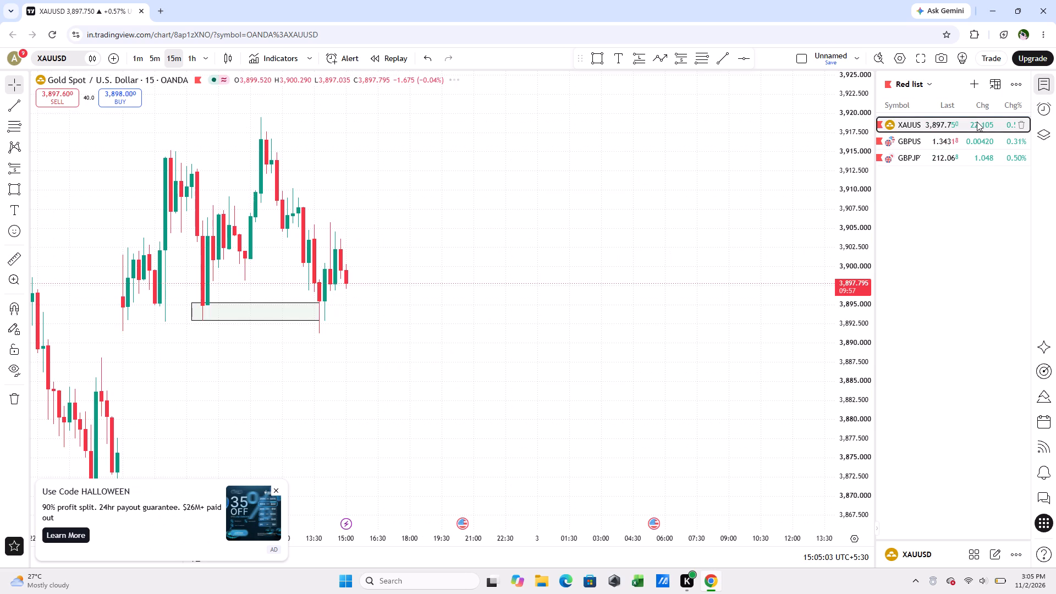
scroll(672, 380, "up", 2)
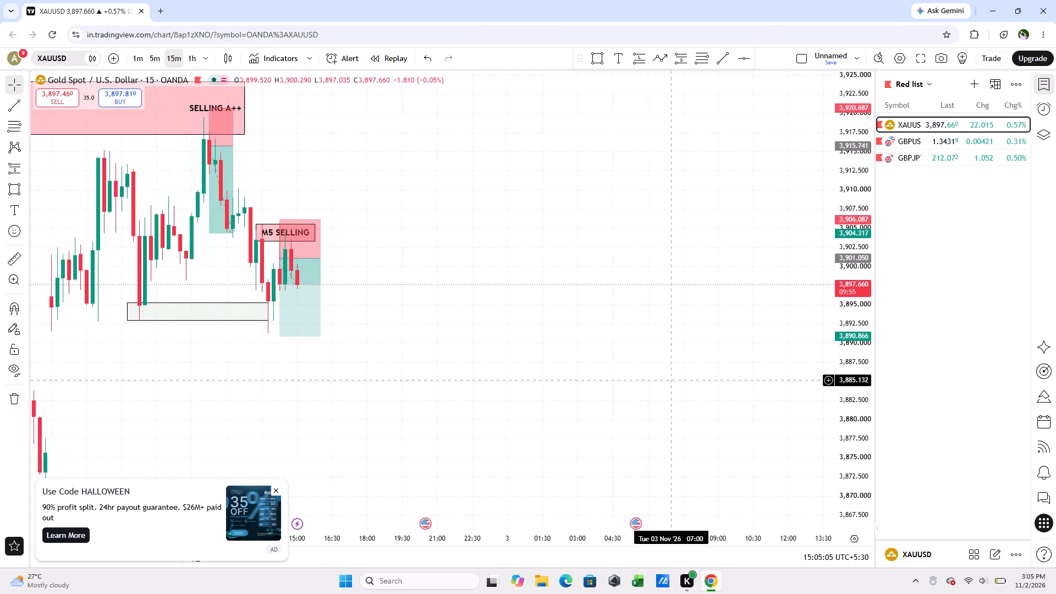
left_click(275, 489)
left_click_drag(383, 441, 514, 437)
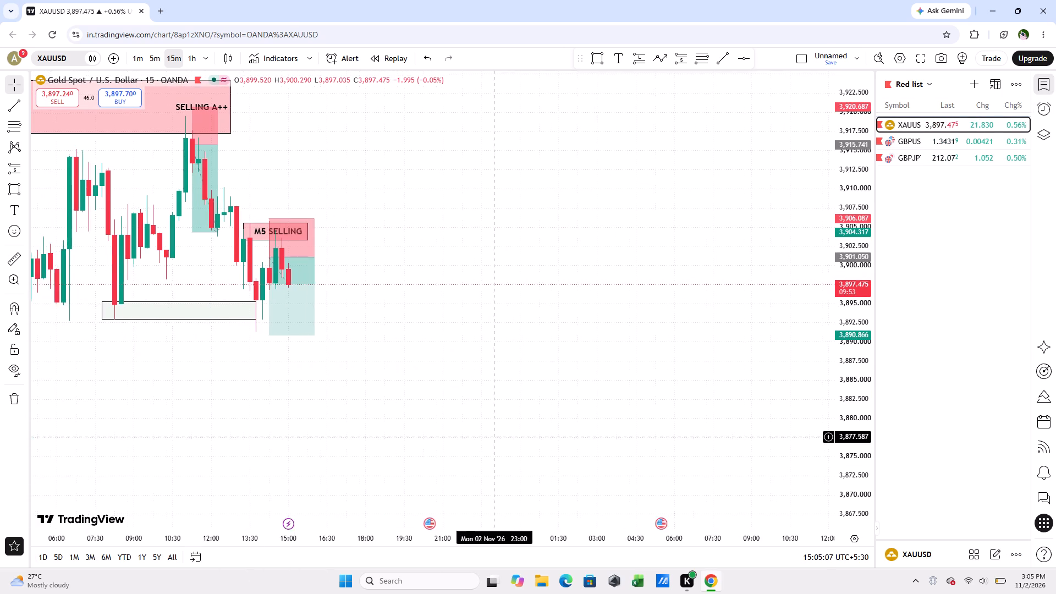
left_click_drag(514, 437, 659, 399)
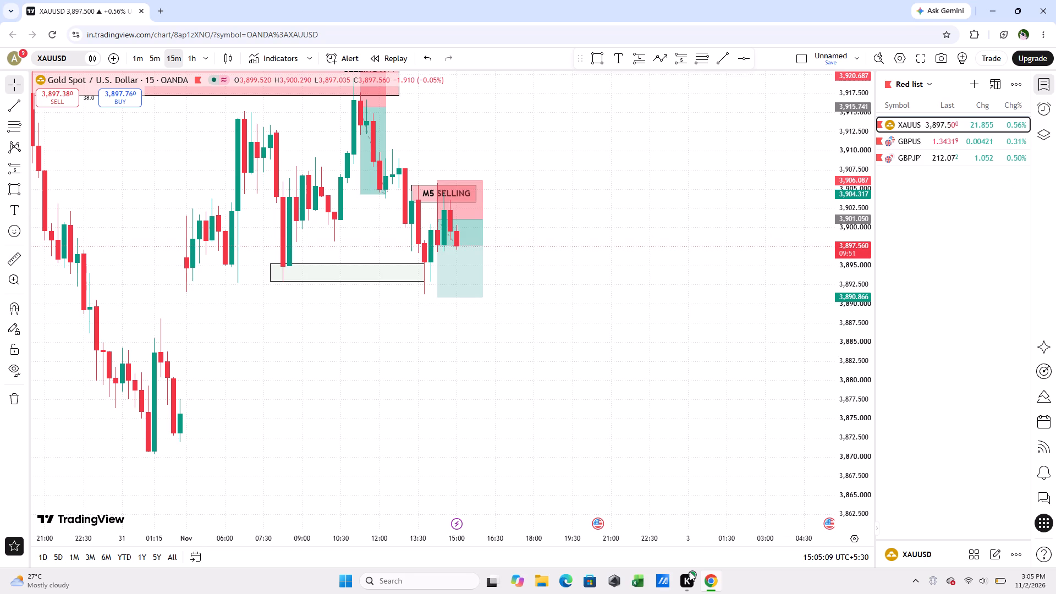
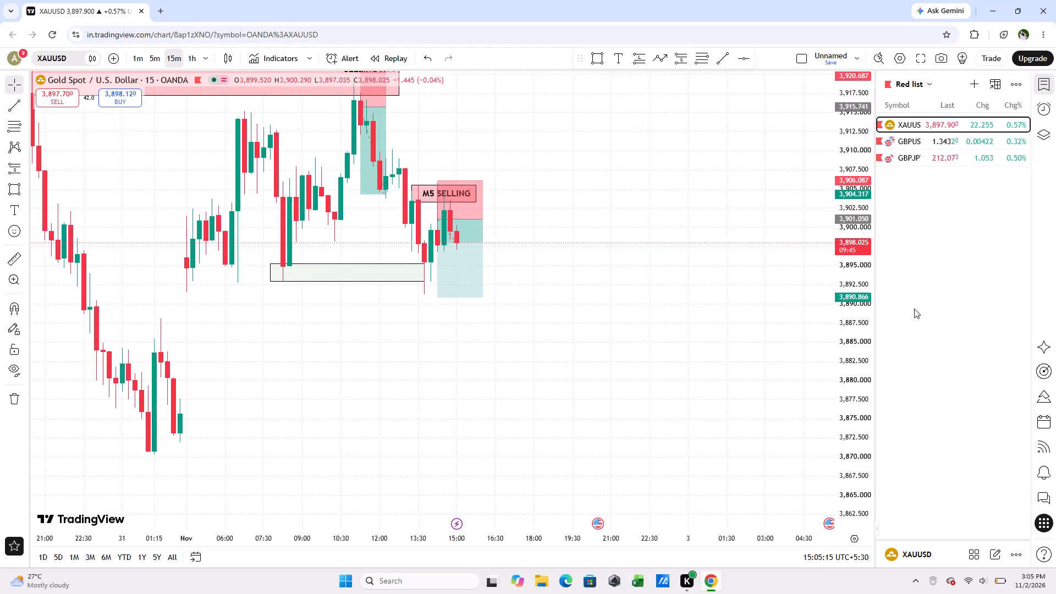
Hide the watchlist and extend the SELLING A++ zone's end to about 13:45 on the 15-minute XAUUSD chart.
scroll(800, 404, "up", 2)
left_click_drag(665, 328, 707, 348)
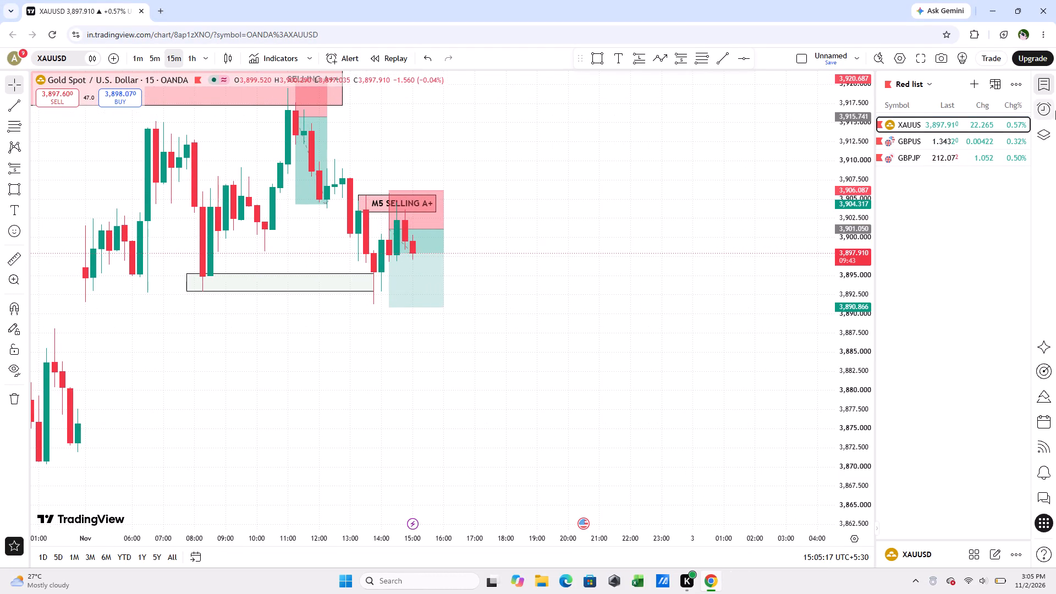
left_click(1043, 82)
scroll(801, 346, "up", 1)
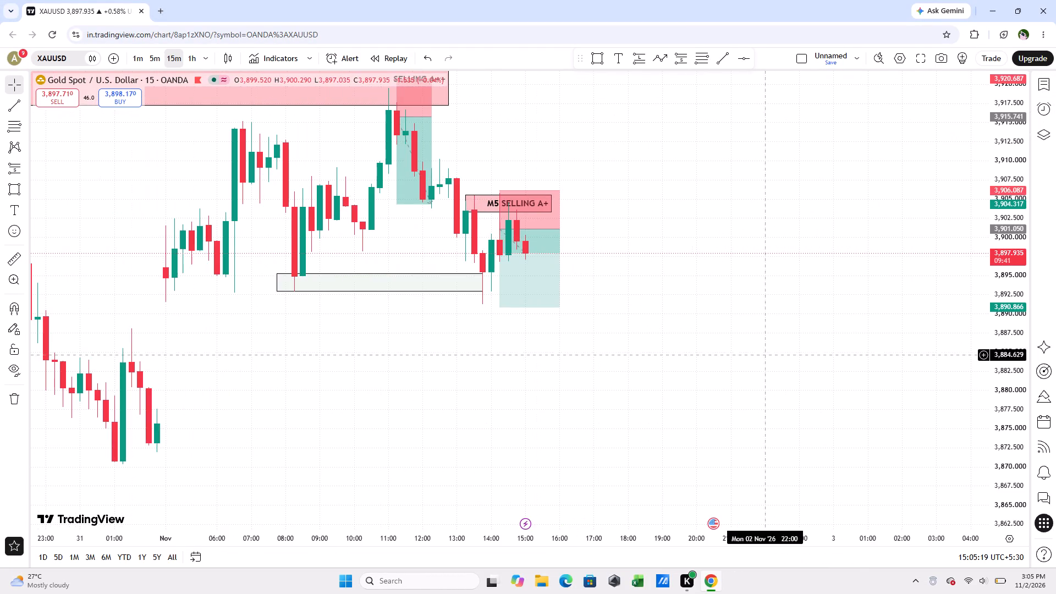
left_click_drag(690, 360, 789, 431)
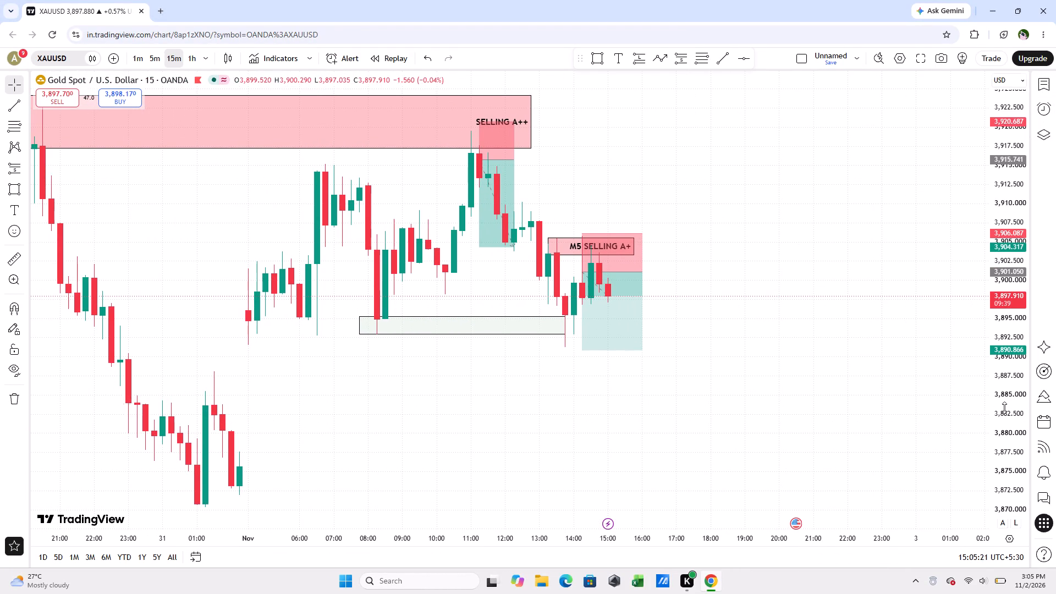
scroll(1016, 404, "up", 3)
scroll(681, 381, "up", 2)
left_click_drag(659, 396, 810, 459)
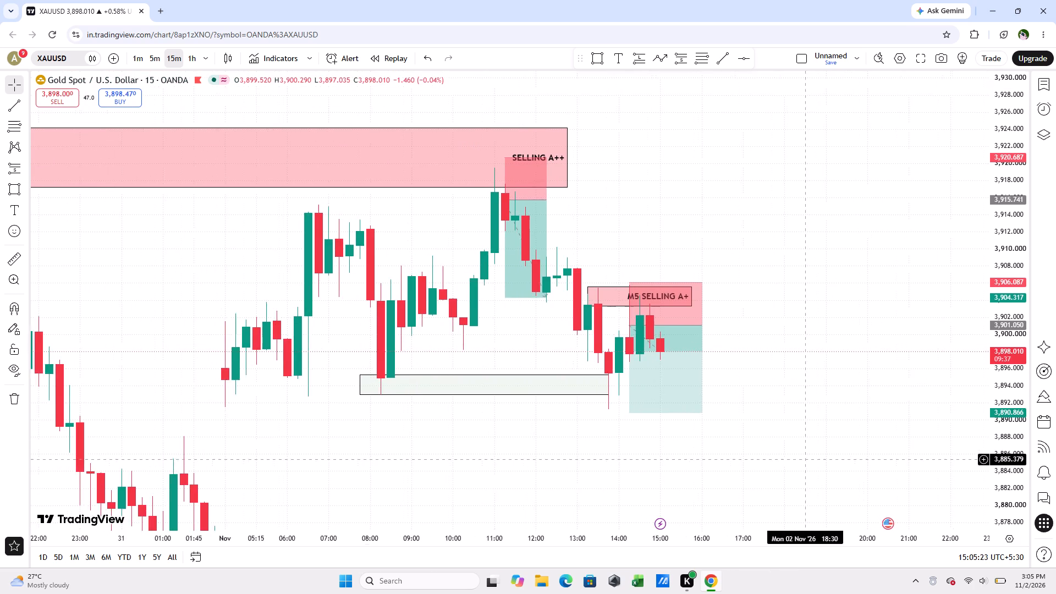
left_click_drag(810, 459, 834, 451)
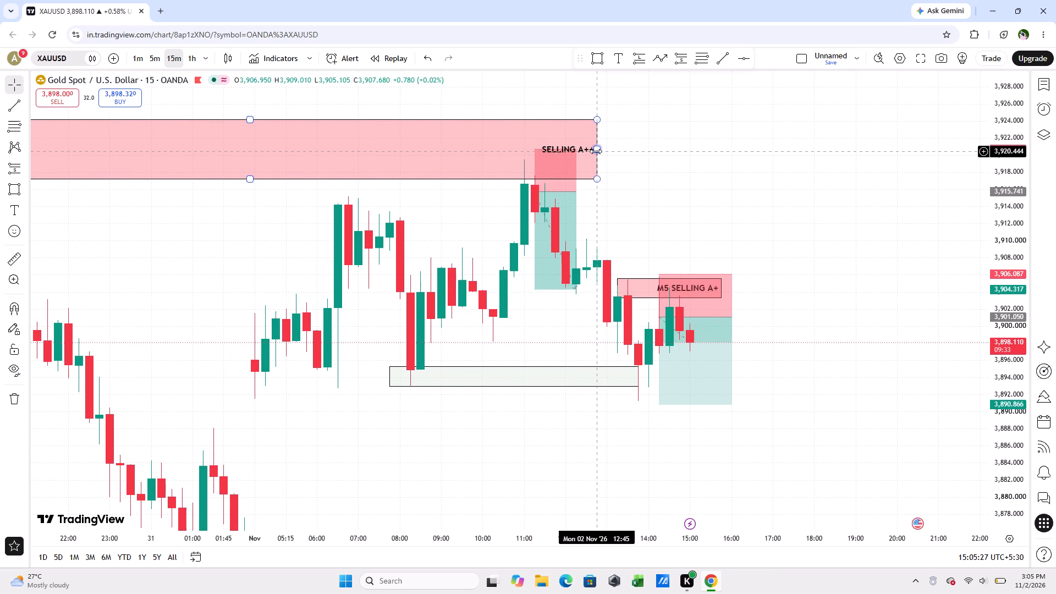
left_click_drag(596, 151, 624, 153)
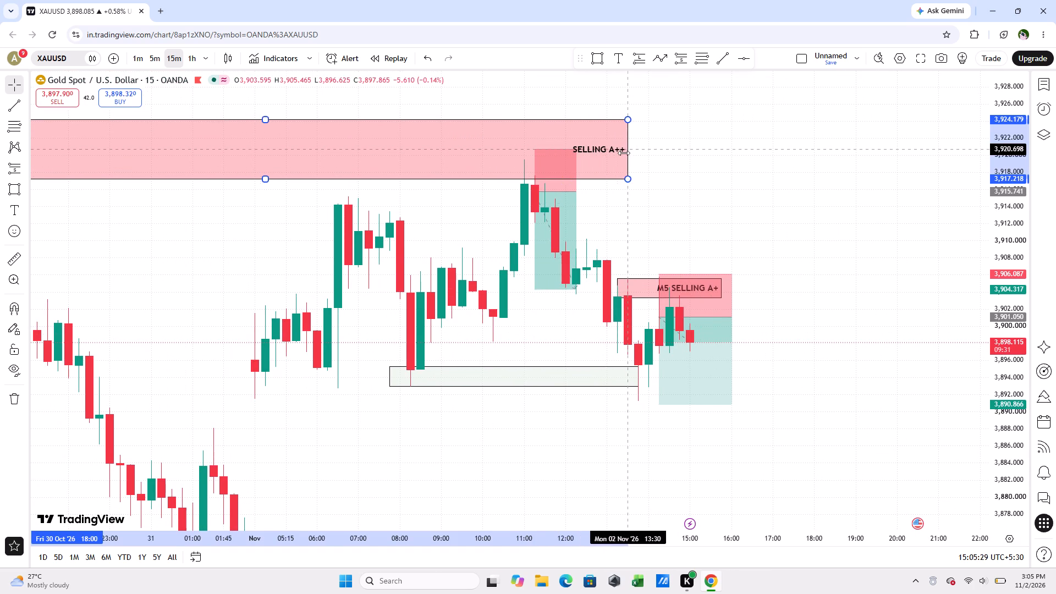
left_click_drag(624, 153, 641, 153)
left_click(743, 159)
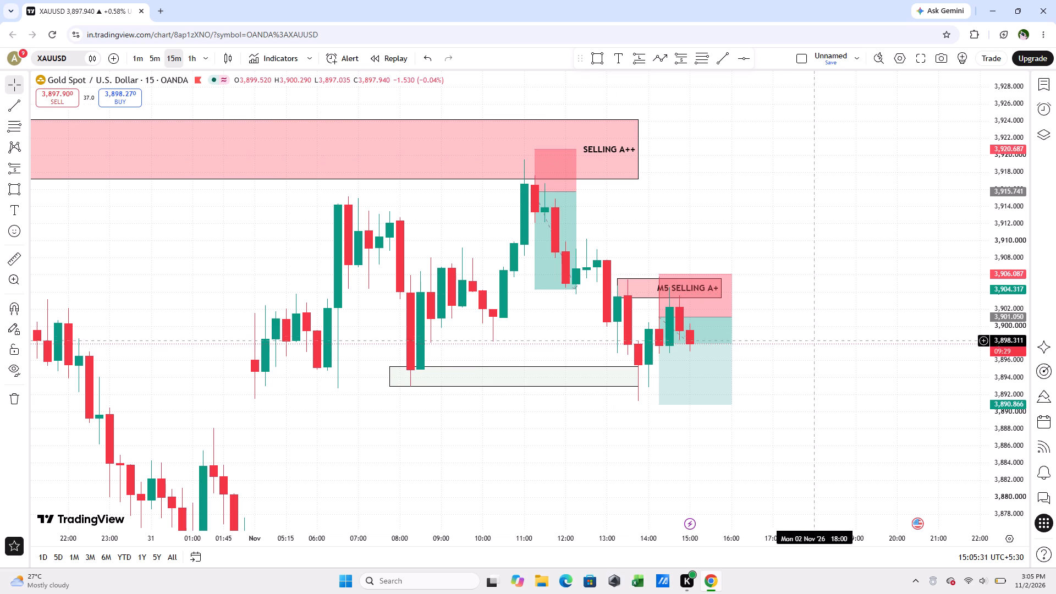
Reopen the Red list watchlist and search for NZUSD as a symbol to add.
scroll(928, 410, "up", 1)
scroll(984, 371, "up", 4)
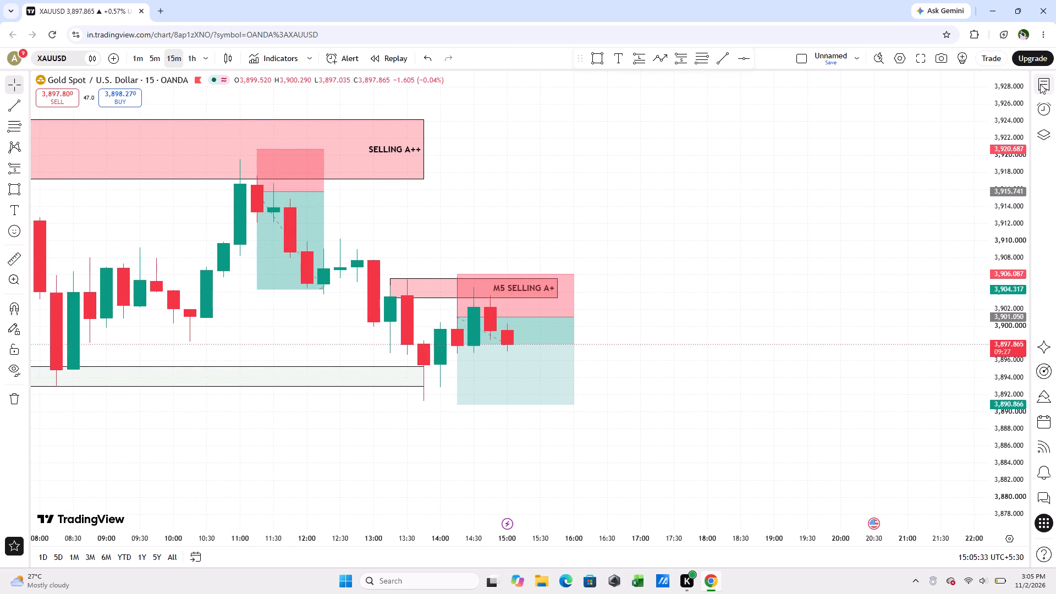
left_click(1040, 84)
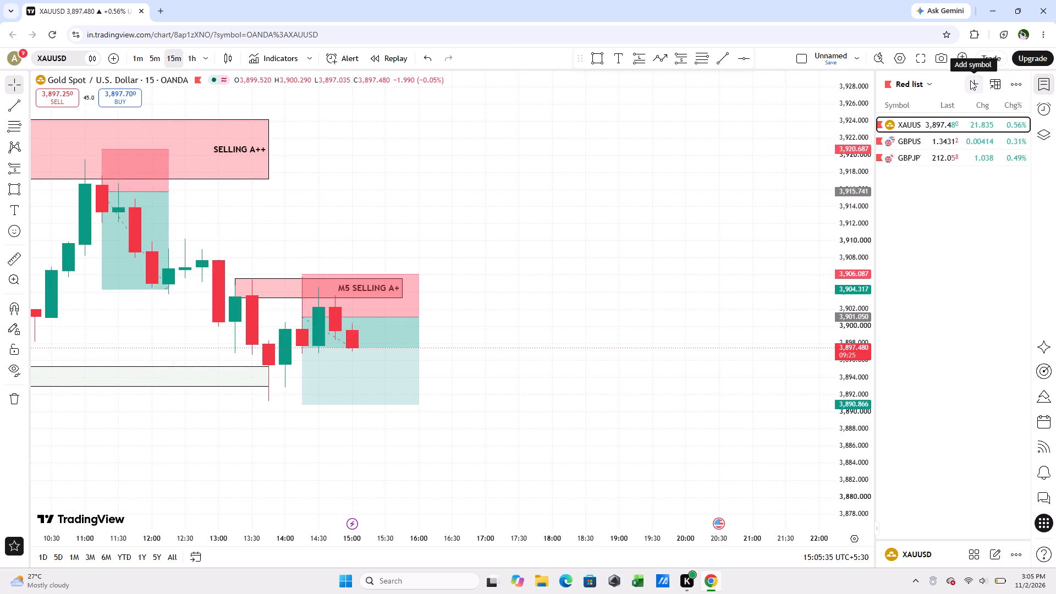
left_click(972, 82)
left_click(405, 137)
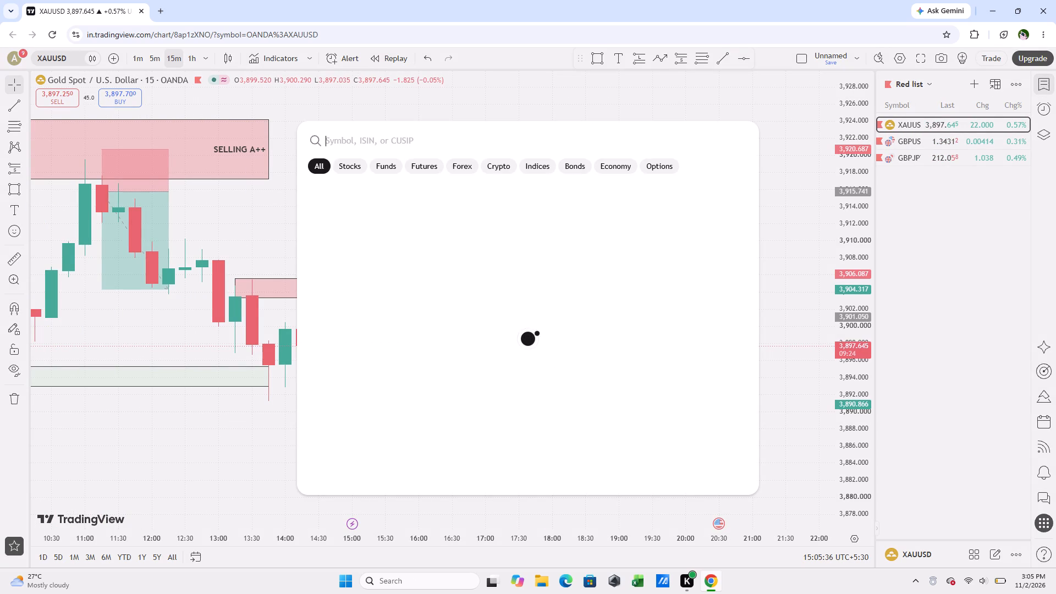
type("NZUSD")
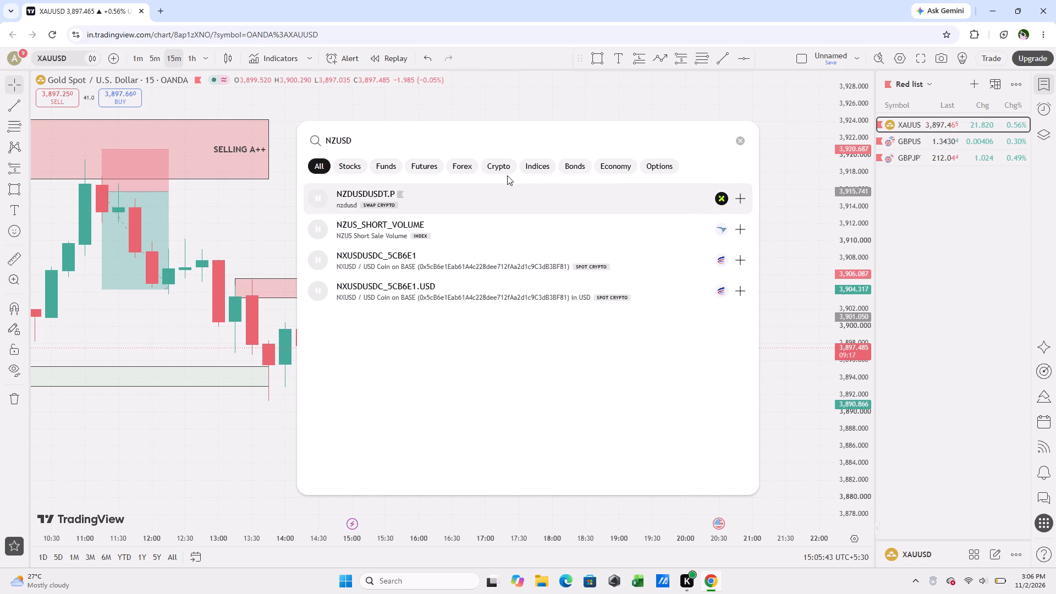
left_click(740, 144)
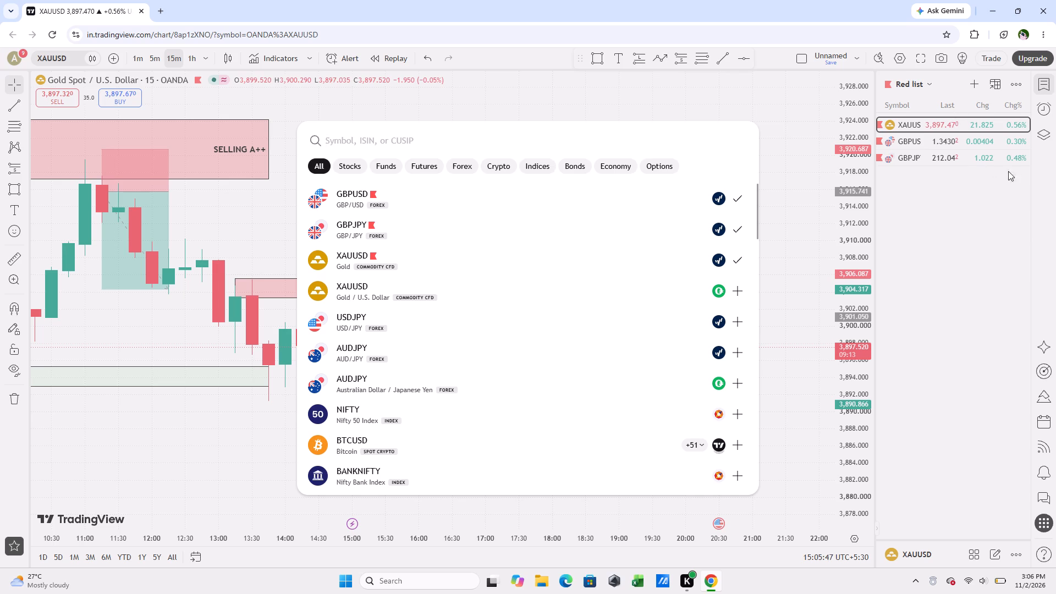
left_click(1016, 187)
Repeat the NZUSD search for the Red list, restricting the results to Stocks.
left_click(974, 90)
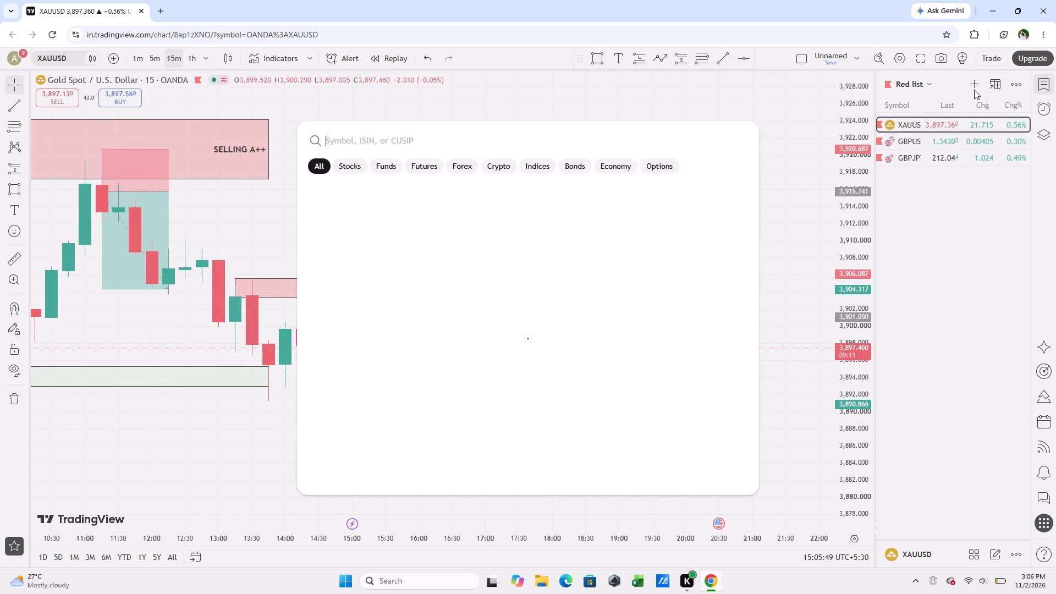
left_click(458, 139)
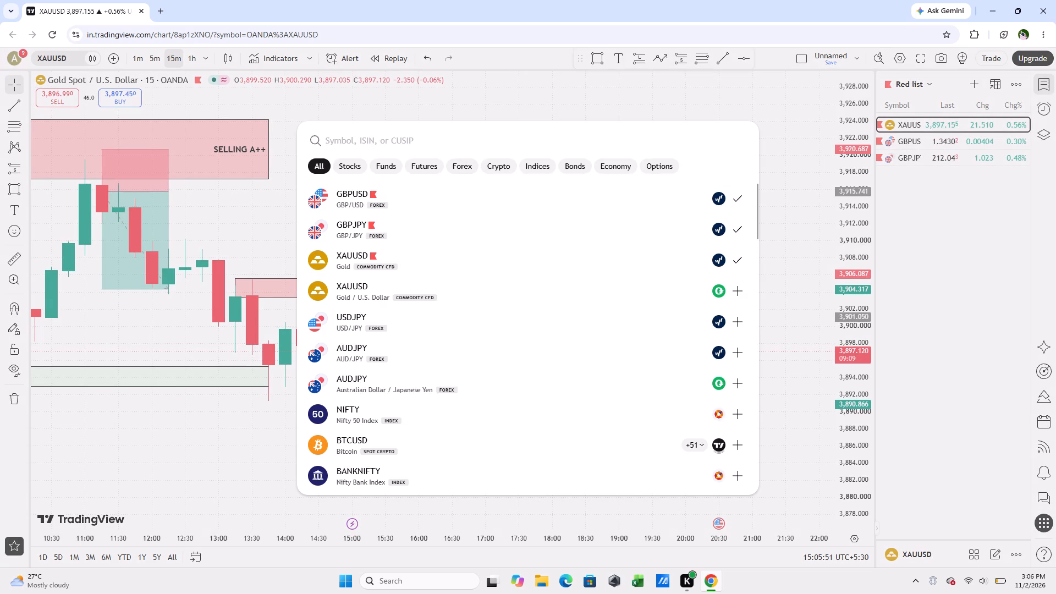
key("n")
type("ZUSD")
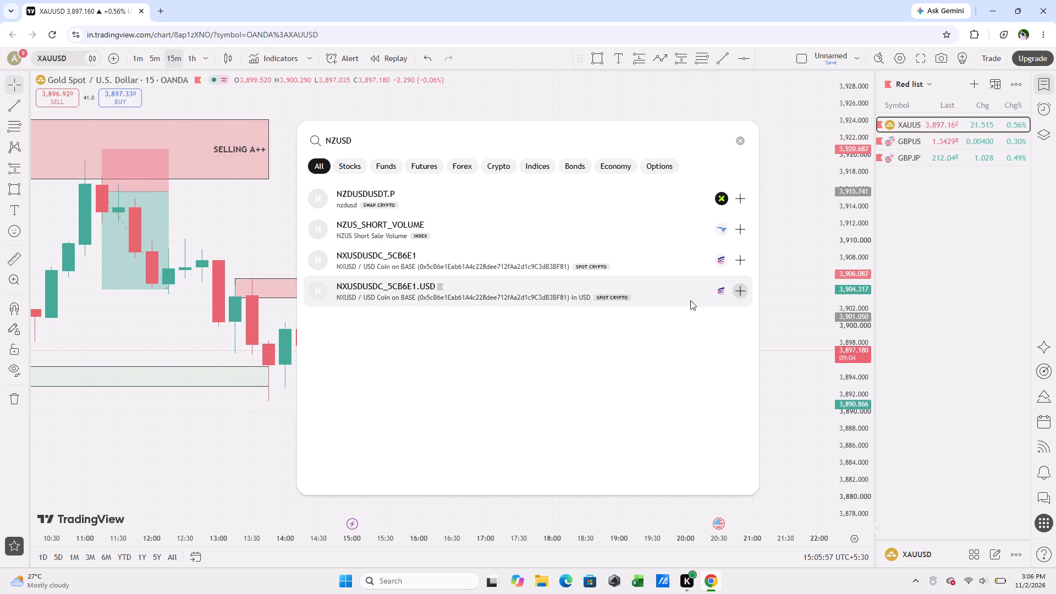
scroll(713, 256, "up", 2)
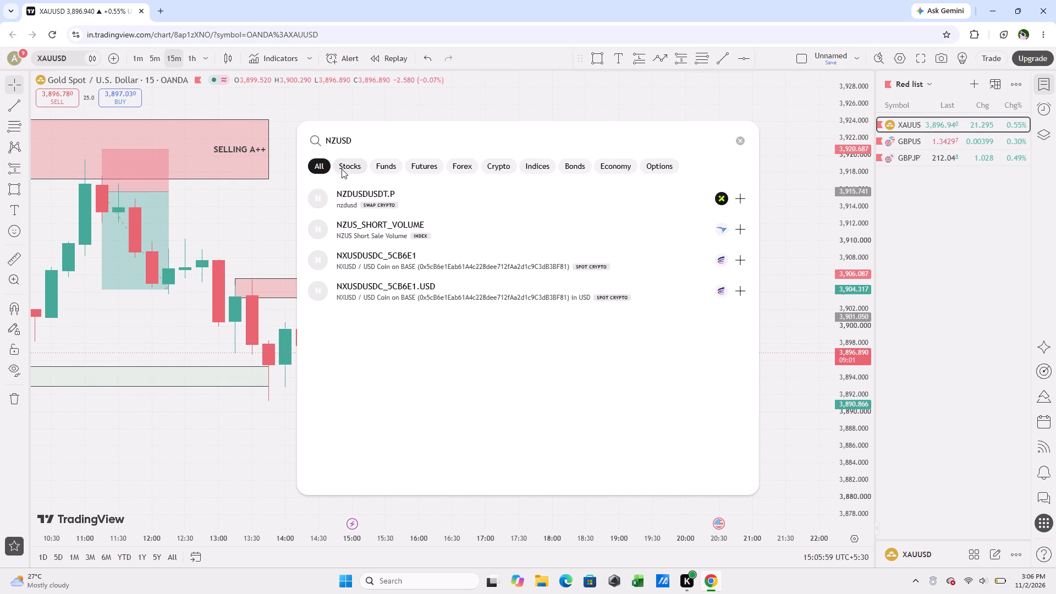
left_click(342, 169)
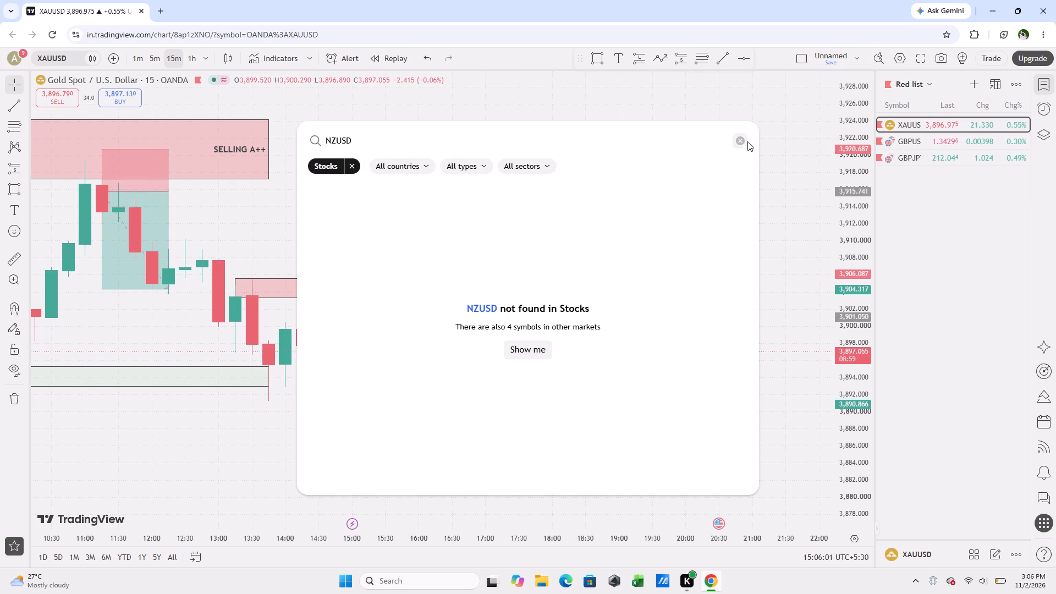
left_click(740, 141)
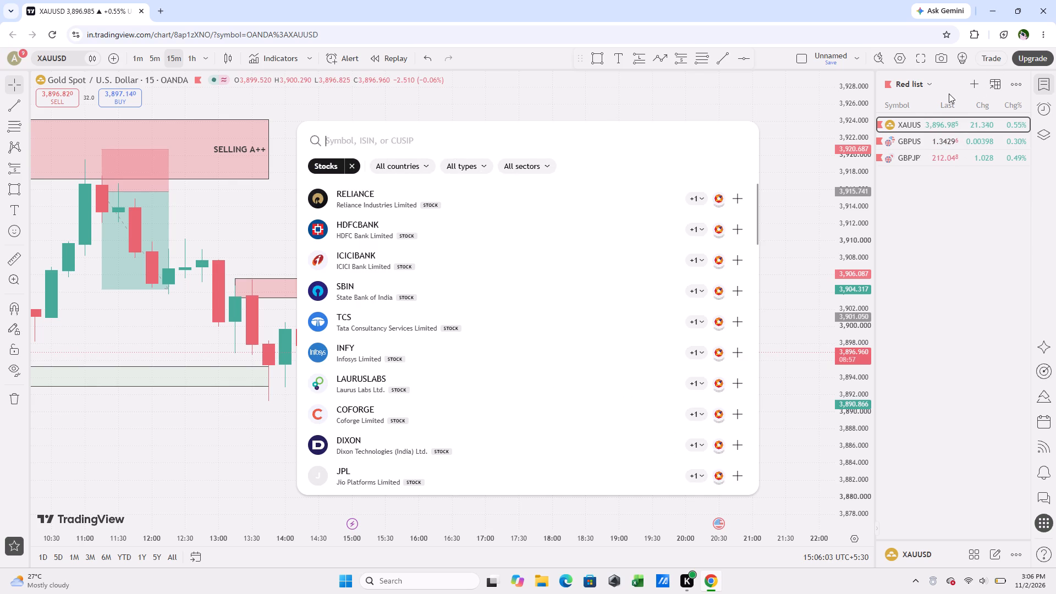
Browse the suggested stock symbols for the Red list and close the symbol search.
left_click(975, 81)
left_click(975, 81)
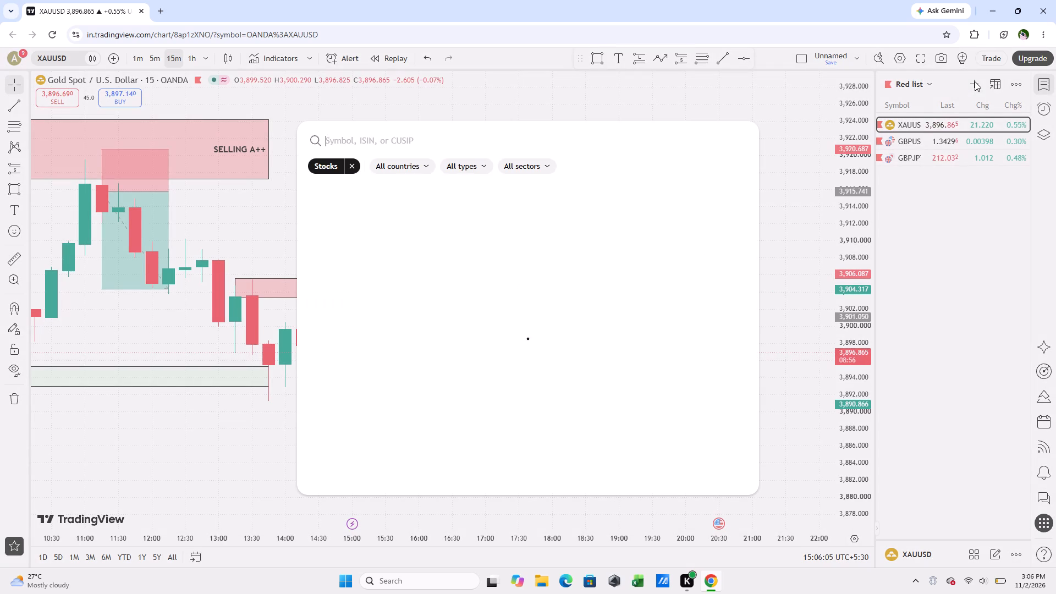
scroll(501, 232, "down", 2)
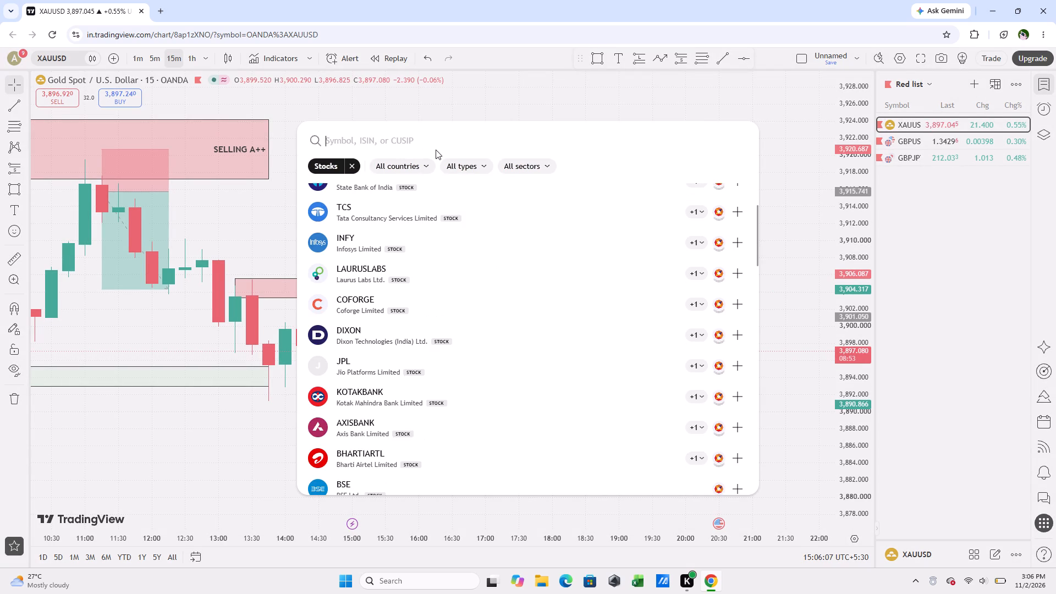
scroll(440, 208, "down", 6)
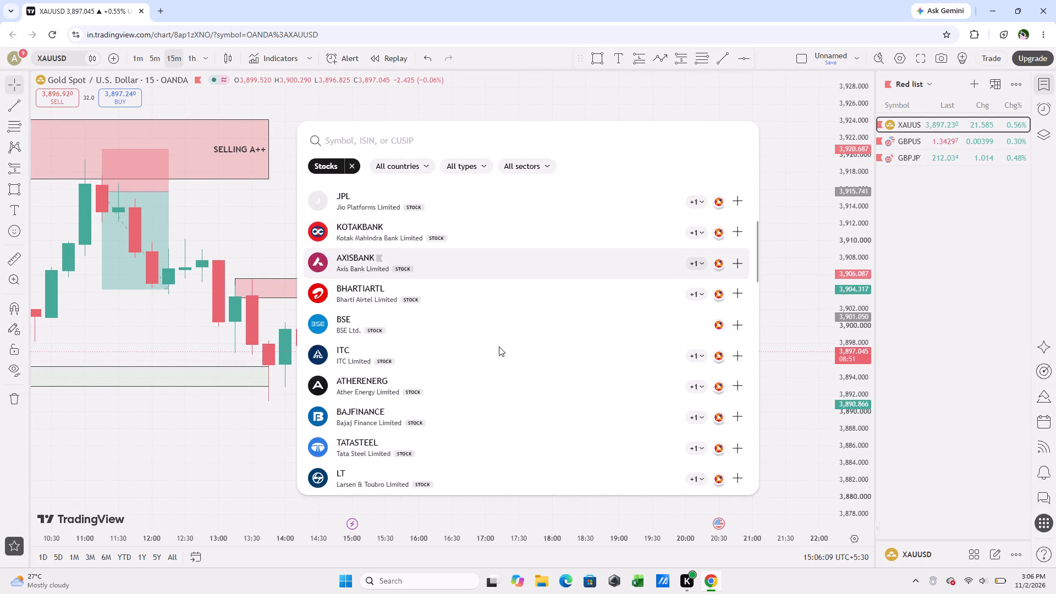
scroll(496, 321, "up", 11)
left_click(227, 237)
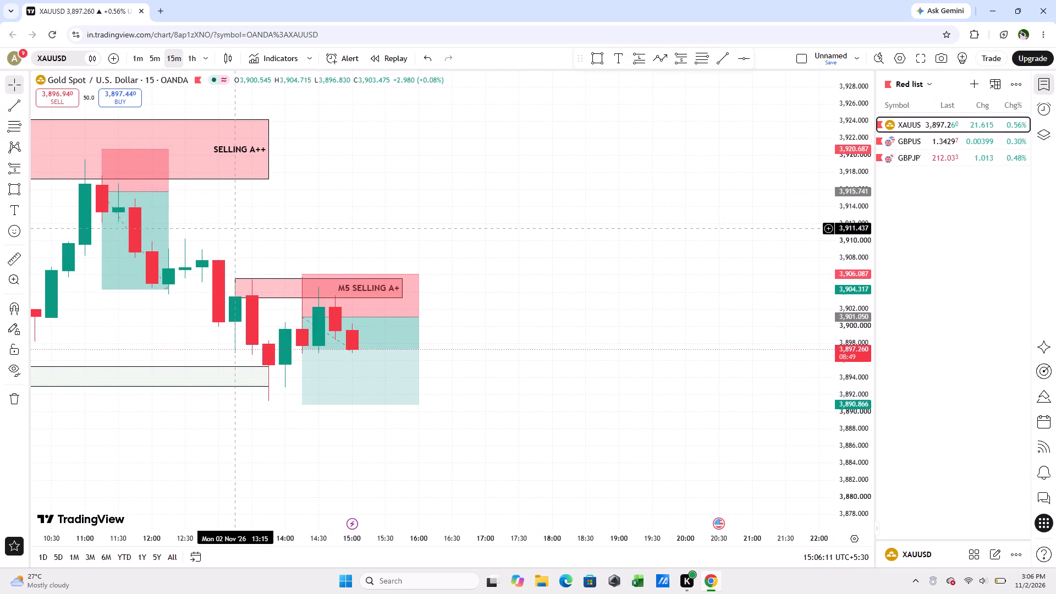
Search for NZUSD as the chart's symbol in place of XAUUSD, clear the query and close the search.
scroll(508, 221, "down", 1)
left_click_drag(651, 386, 751, 410)
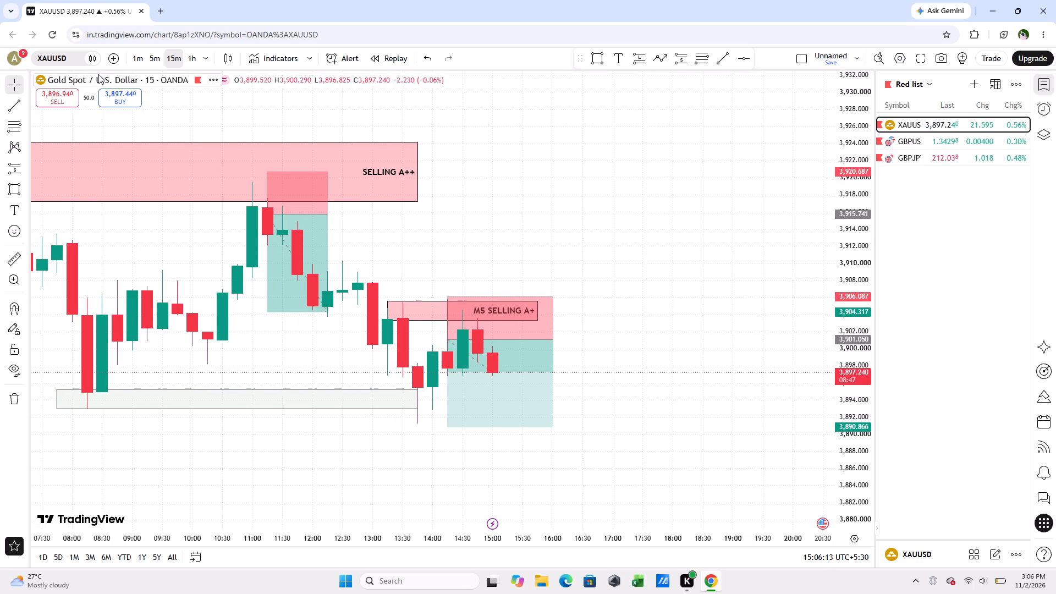
left_click(76, 58)
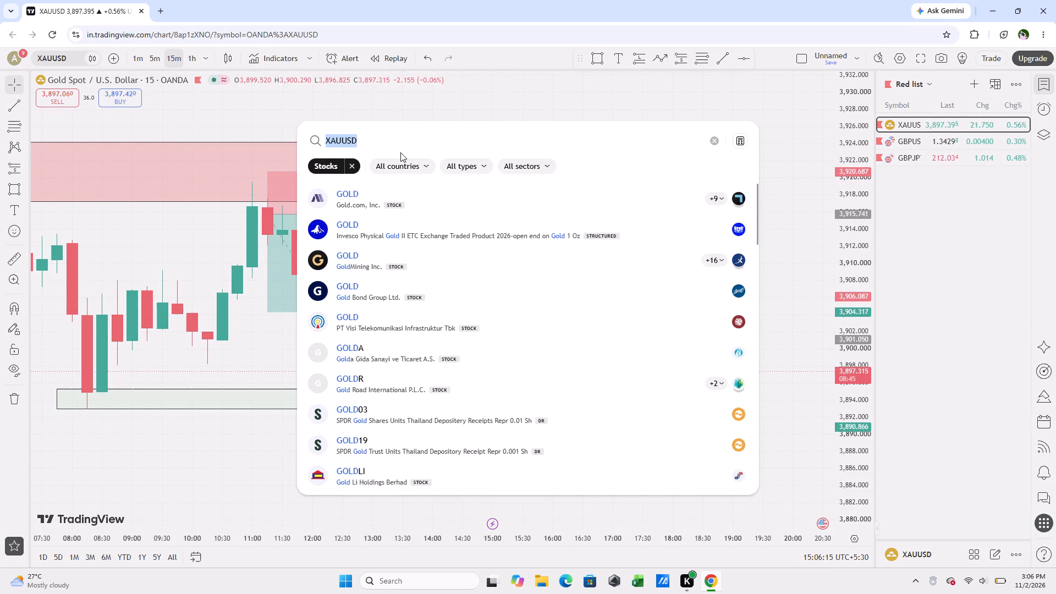
key("BackSpace")
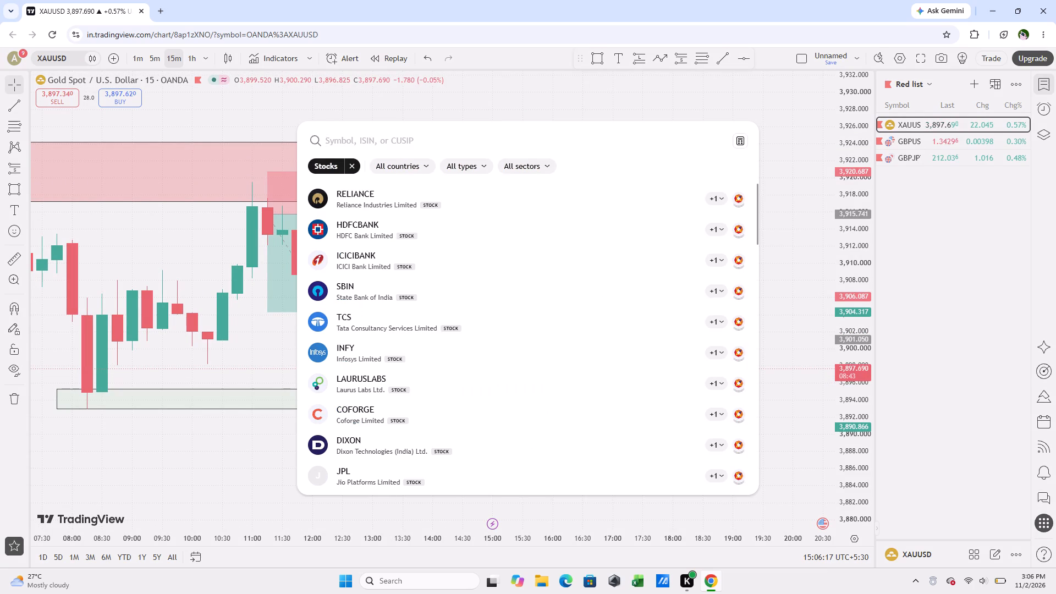
type("NZUSD")
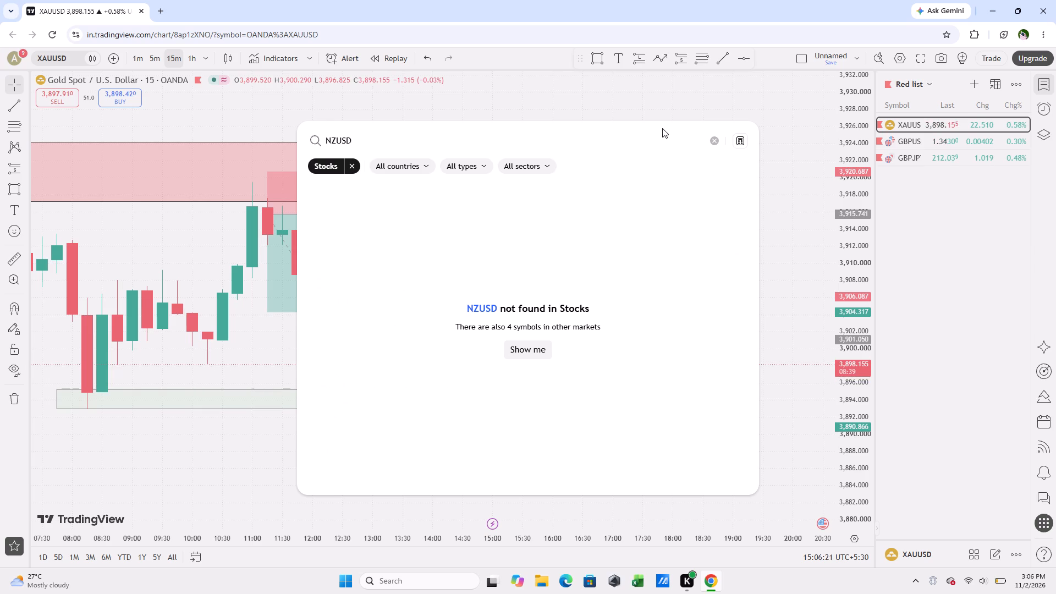
left_click(711, 137)
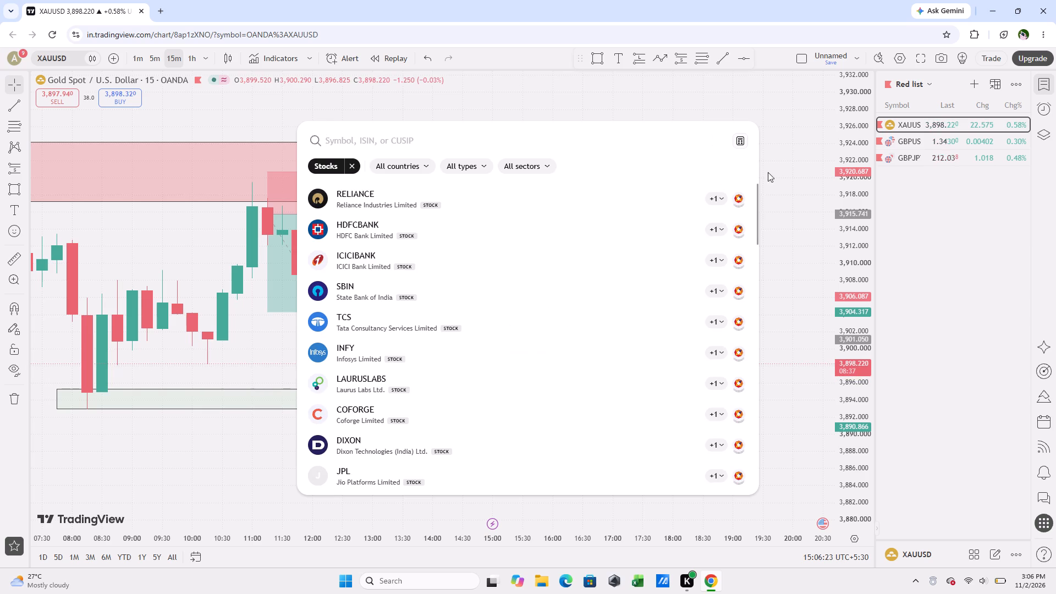
left_click(790, 180)
With the watchlist hidden, switch XAUUSD to the 1-minute timeframe and pull the latest short position's end back to about 15:10.
scroll(680, 324, "down", 3)
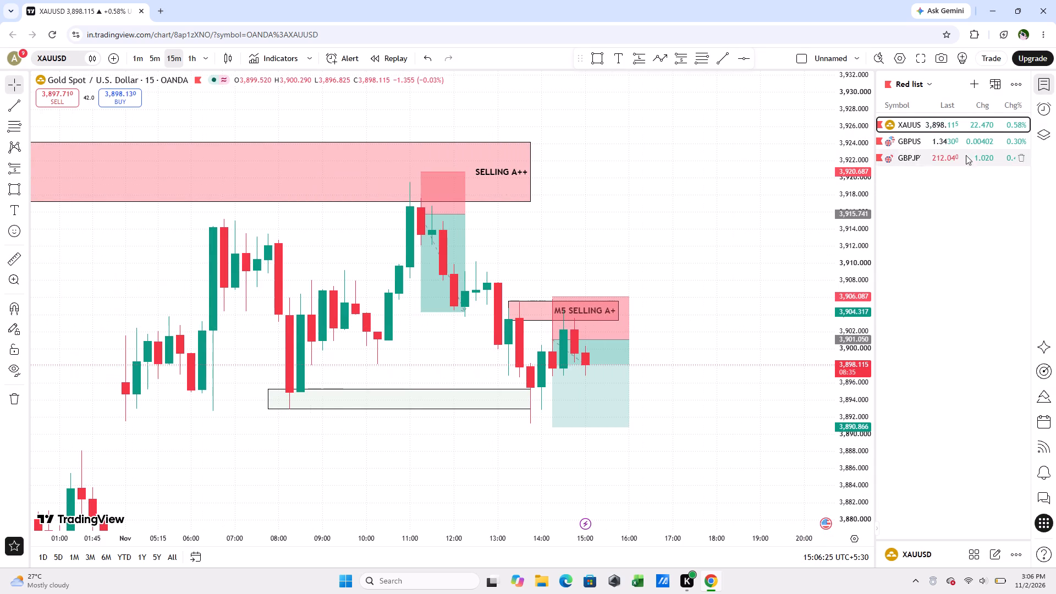
left_click(1049, 86)
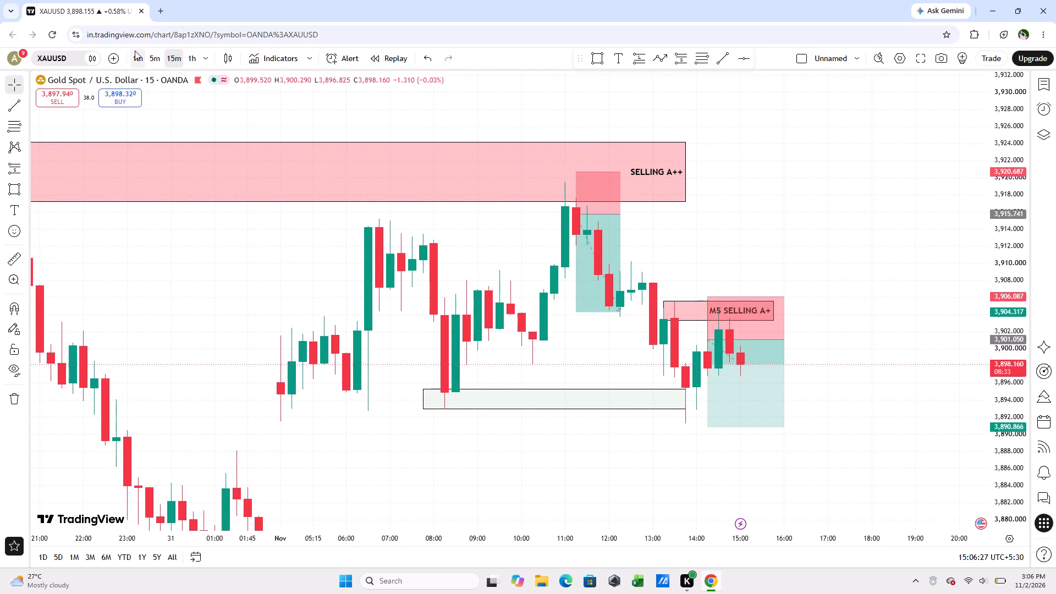
left_click(152, 61)
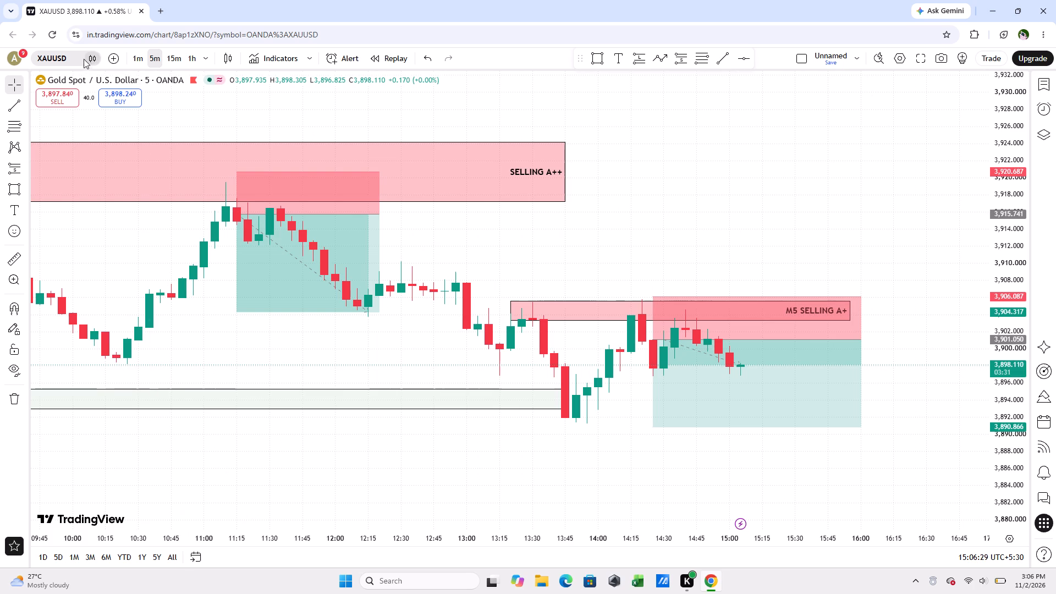
left_click(133, 63)
scroll(903, 338, "down", 5)
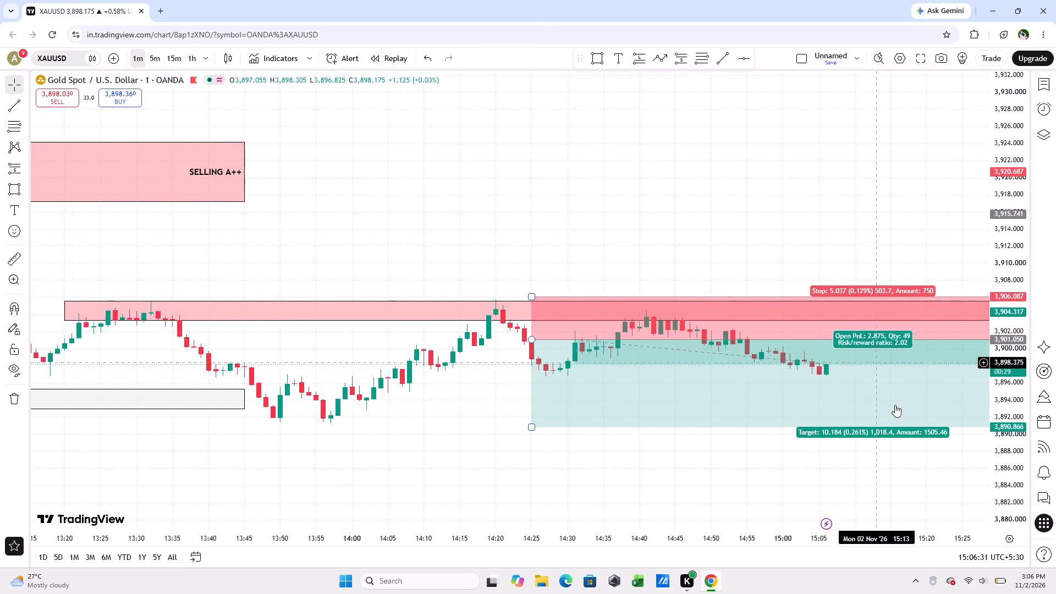
scroll(895, 405, "down", 4)
left_click_drag(913, 445, 735, 392)
scroll(1008, 367, "up", 13)
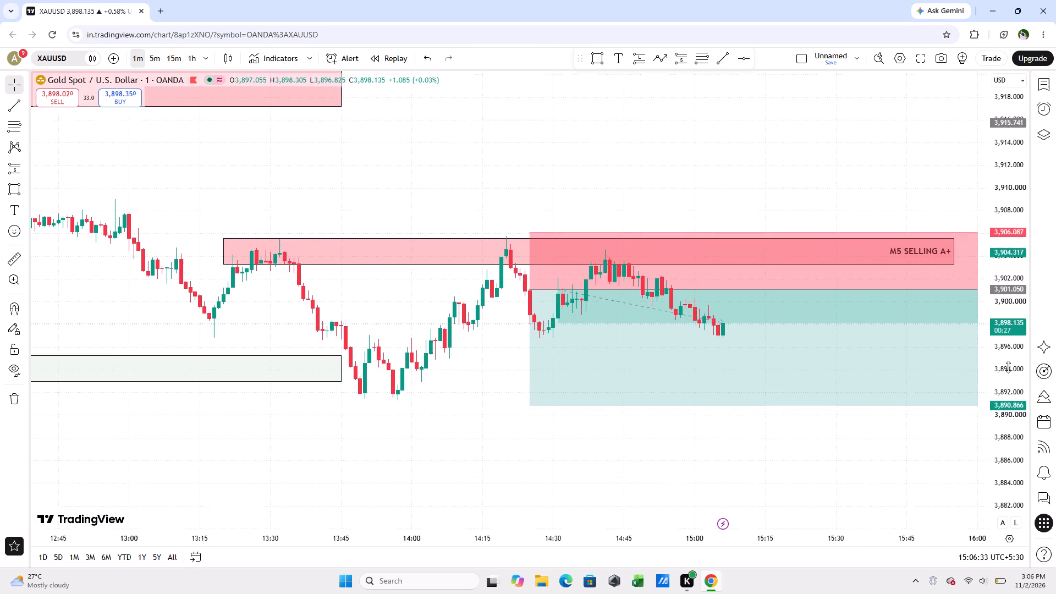
scroll(1008, 367, "up", 3)
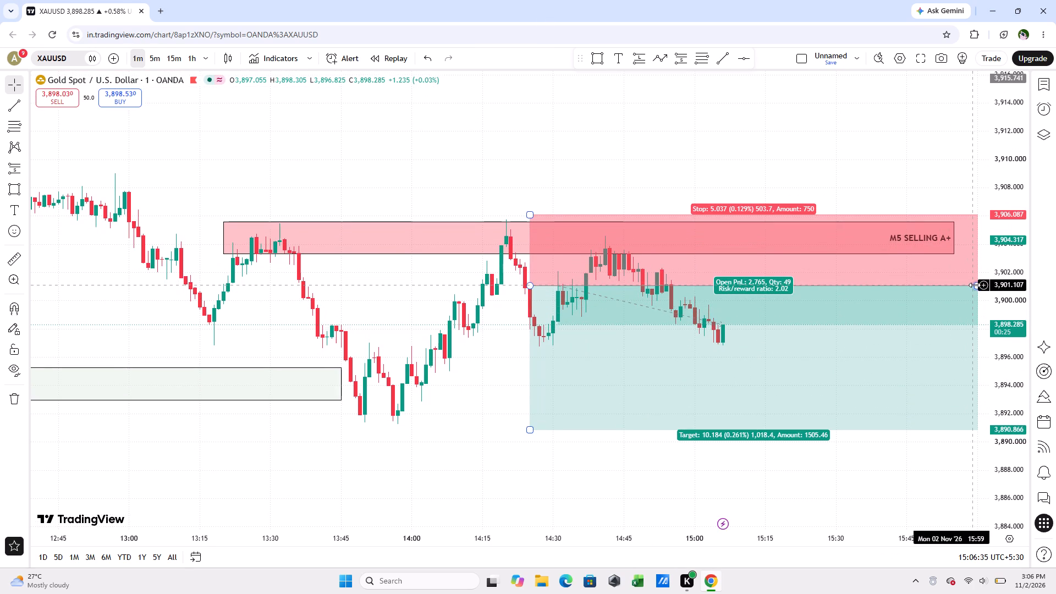
left_click_drag(975, 285, 741, 304)
left_click(874, 306)
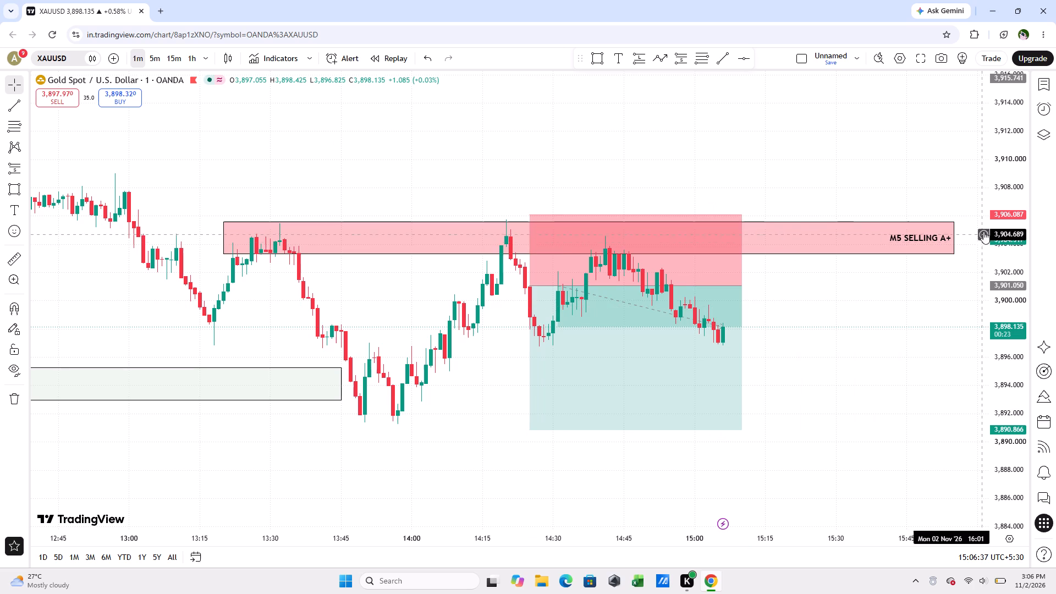
Pull the M5 SELLING A+ zone's end back to about 15:14.
left_click_drag(952, 237, 761, 242)
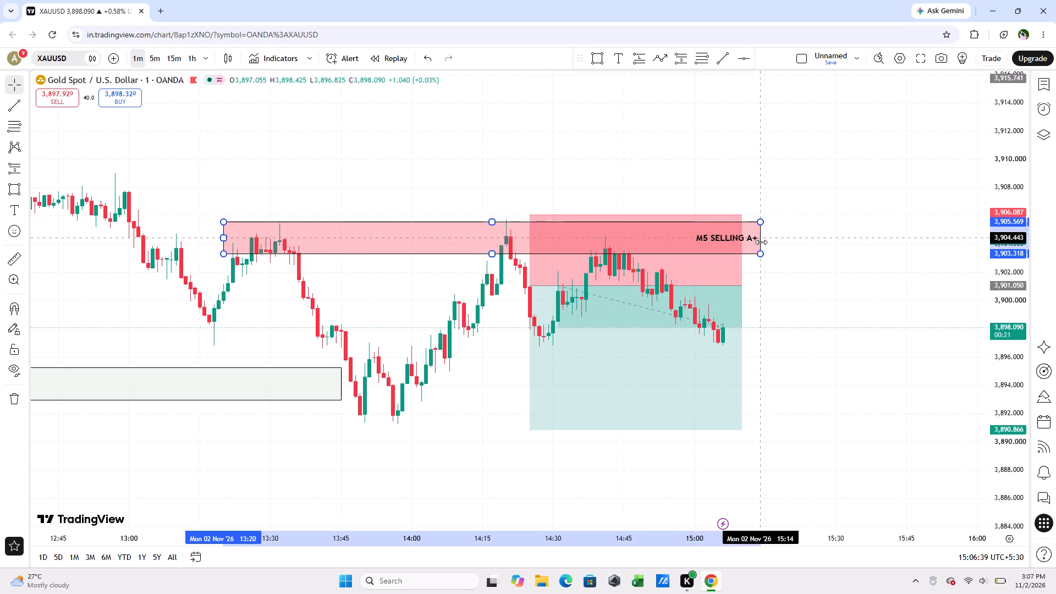
Pull the M5 SELLING A+ zone's end back to about 15:13.
left_click_drag(761, 242, 755, 241)
left_click(804, 322)
Extend the latest short position's end to about 15:13, level with the end of the M5 SELLING A+ zone.
scroll(1010, 389, "up", 6)
left_click_drag(838, 396, 884, 361)
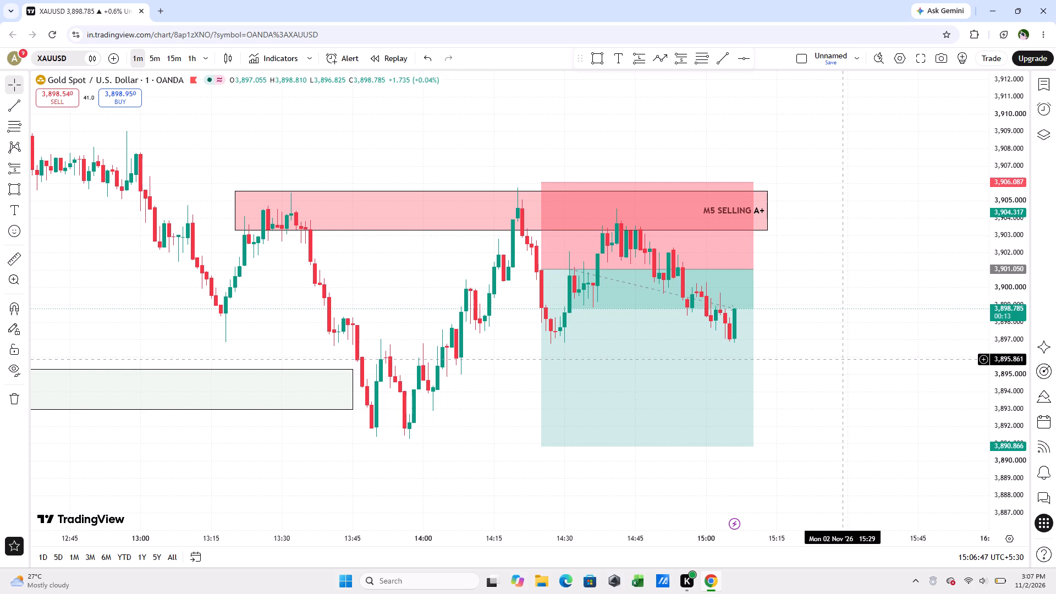
left_click_drag(842, 359, 851, 308)
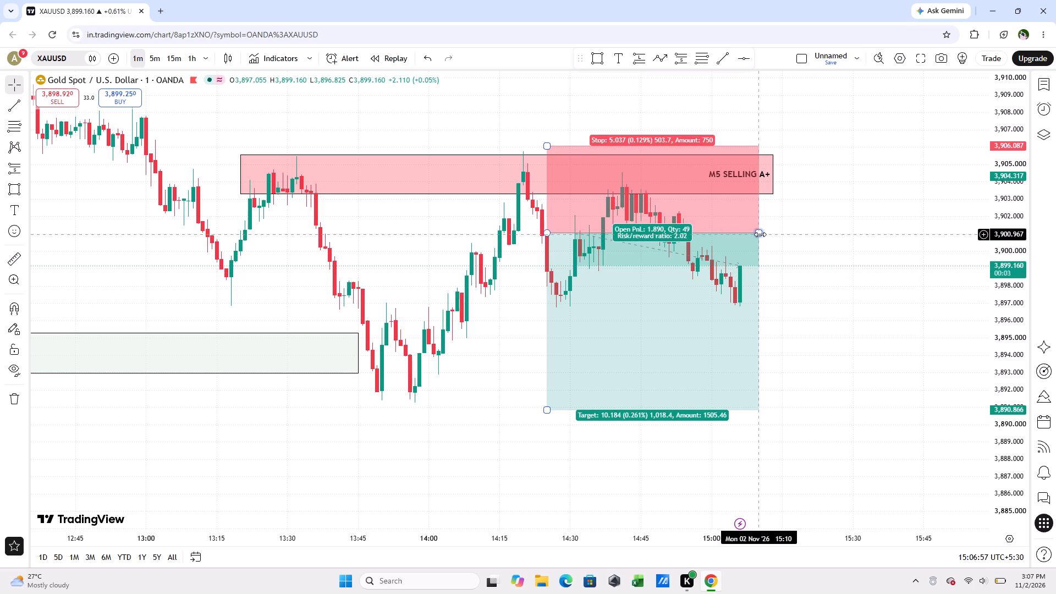
left_click_drag(760, 234, 772, 232)
left_click(863, 266)
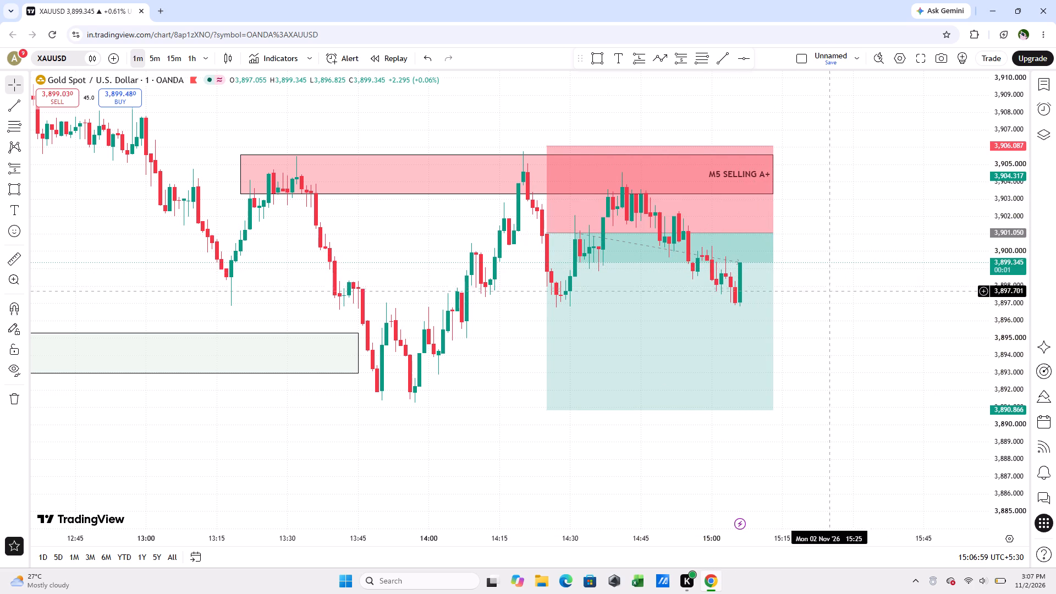
Add the text note "M5 R:R 1:2.5" in the empty chart area after the latest candles, at about 15:34 near 3,903.
scroll(936, 348, "down", 2)
left_click_drag(948, 340, 768, 334)
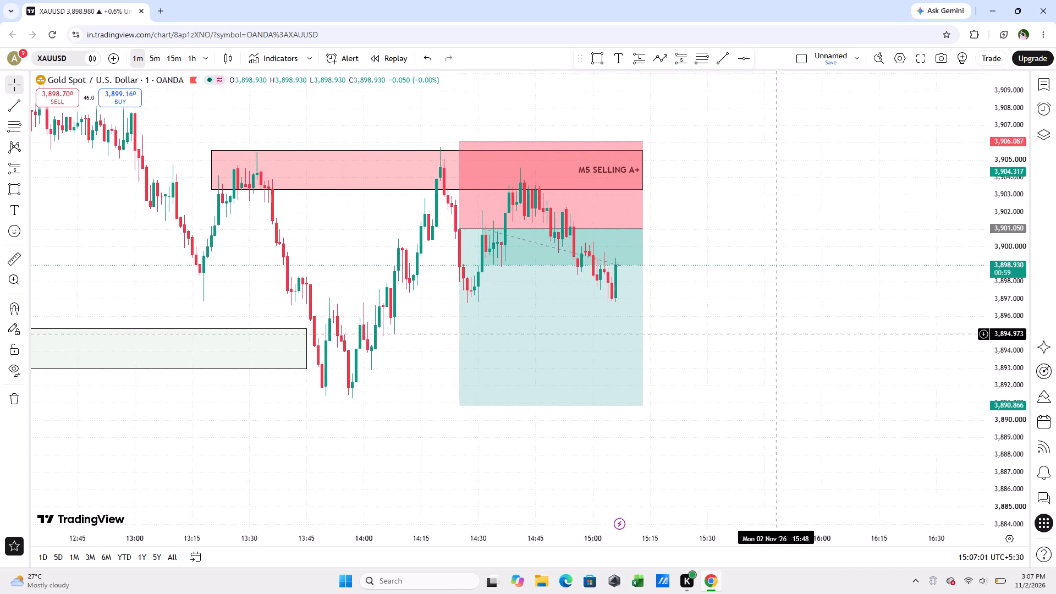
left_click_drag(768, 334, 738, 334)
left_click(619, 58)
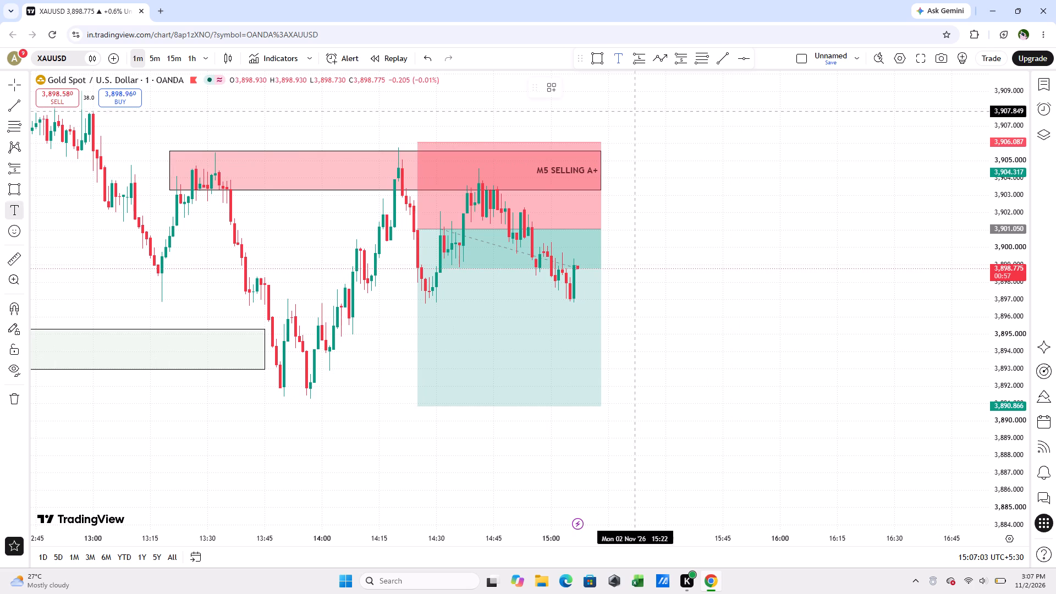
left_click(683, 198)
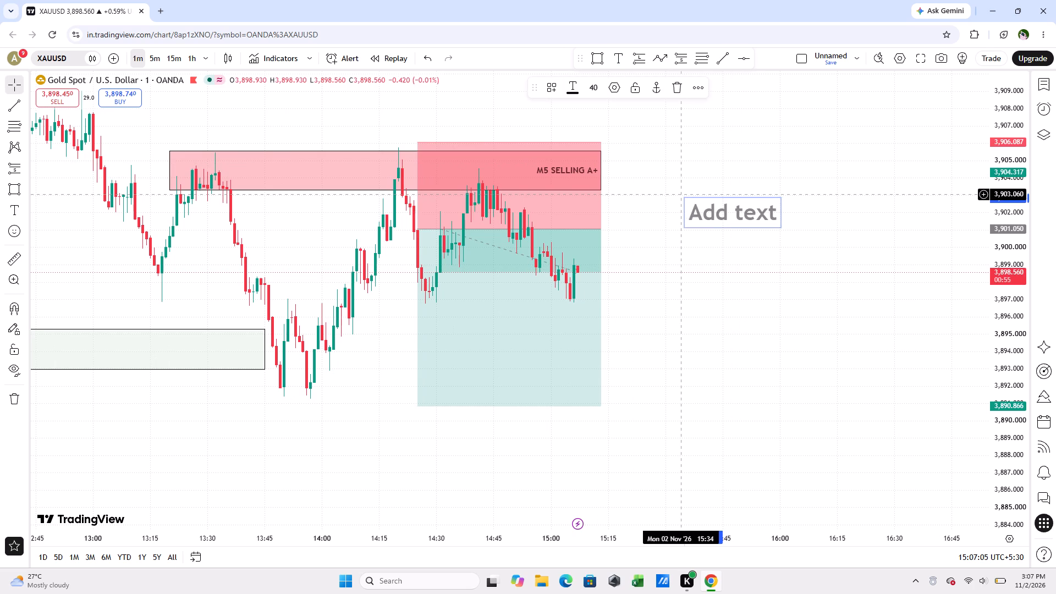
type("M5")
key("space")
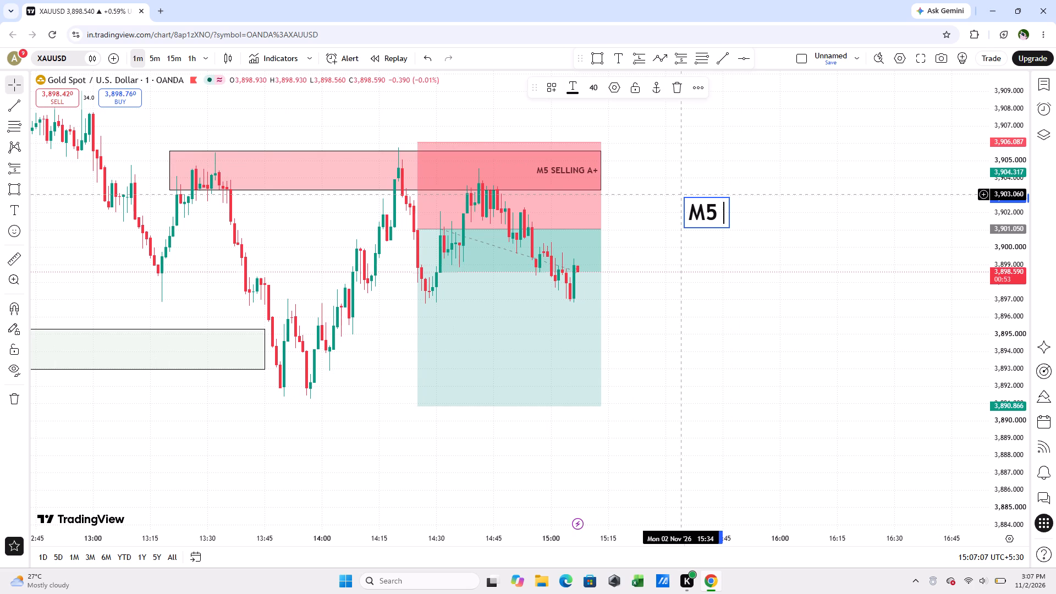
key("r")
type(";R")
key("space")
key("BackSpace")
key("BackSpace")
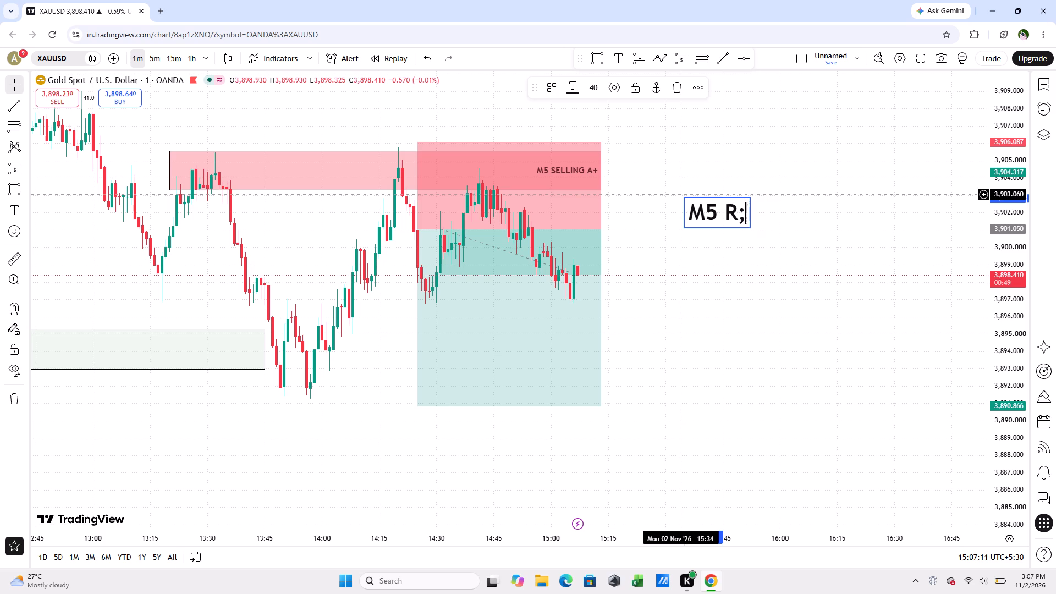
key("BackSpace")
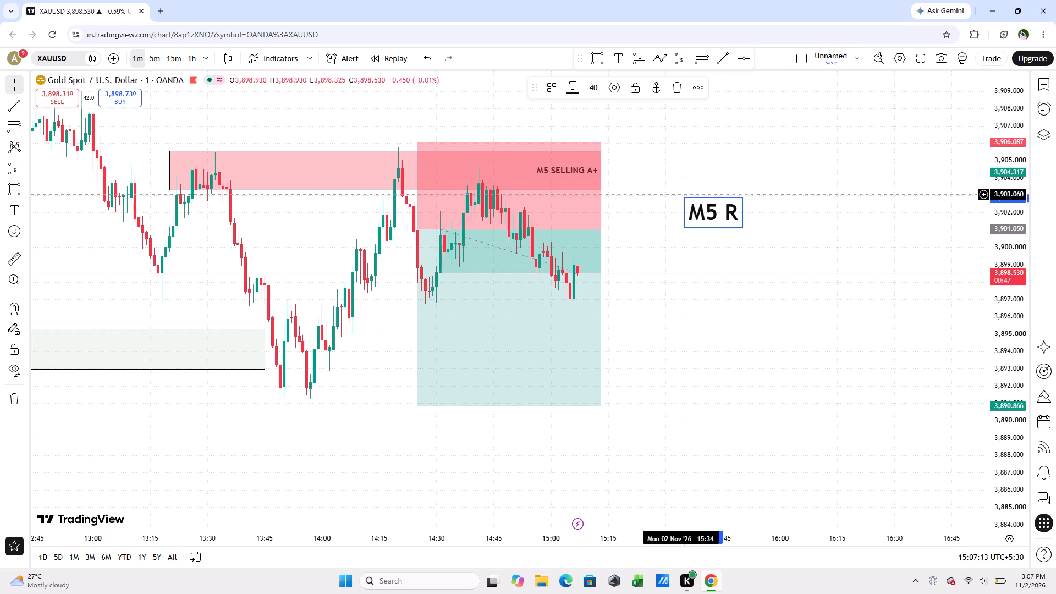
key("shift+colon")
key("r")
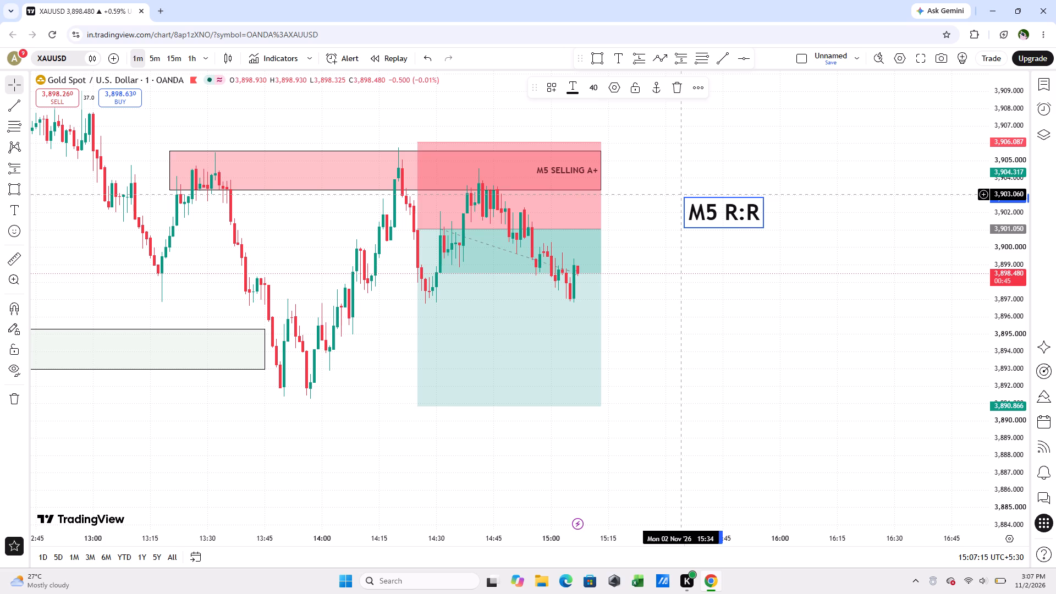
key("space")
key("1")
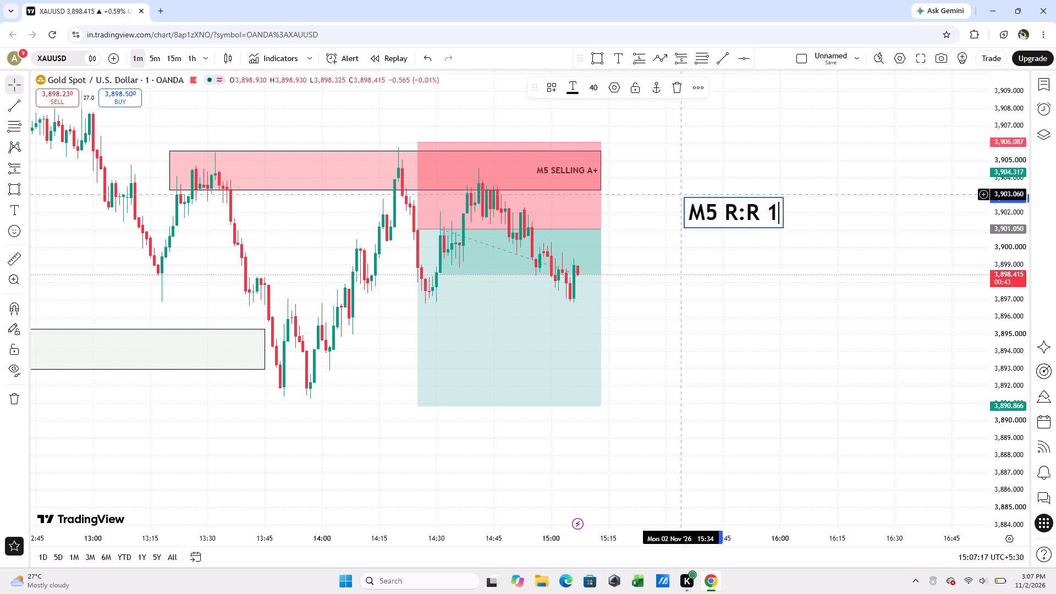
key("shift+colon")
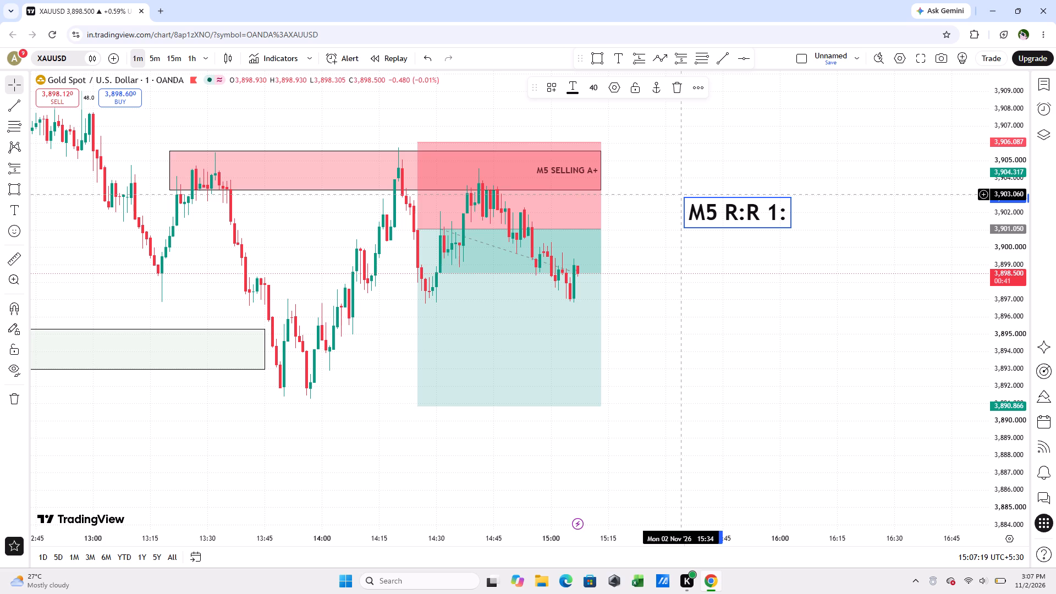
key("2")
type(".5")
left_click(753, 306)
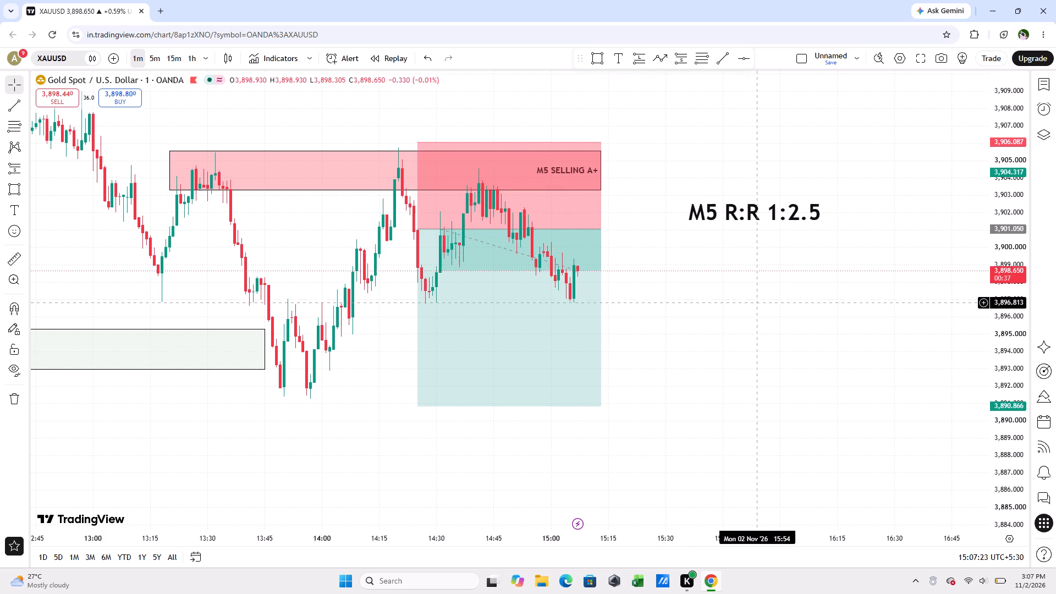
Move the "M5 R:R 1:2.5" note to just above the latest short position, at about 3,907 and clear of the zone label.
left_click_drag(751, 216, 358, 179)
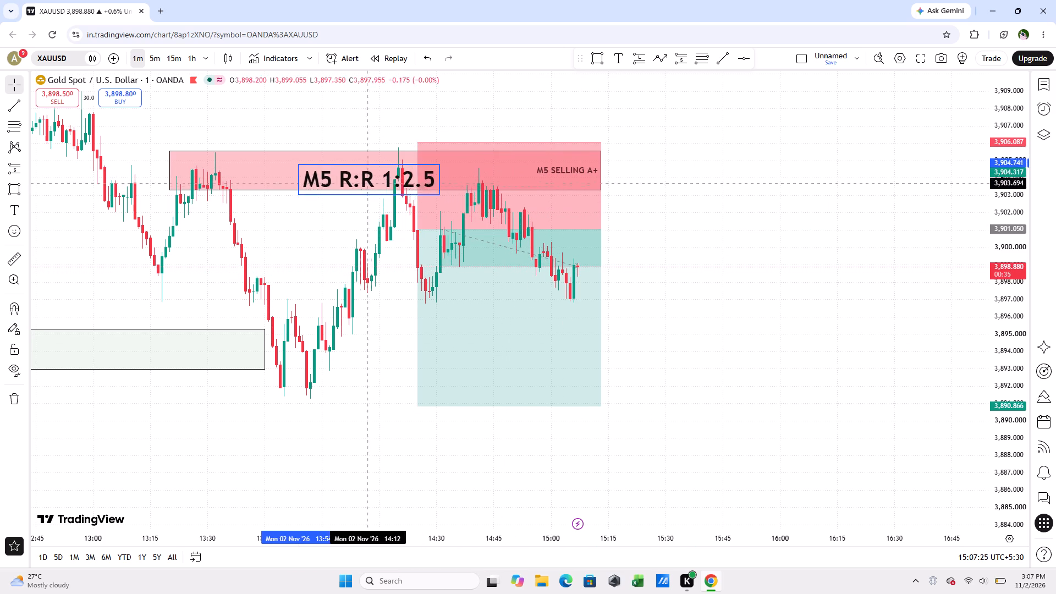
left_click_drag(358, 179, 504, 182)
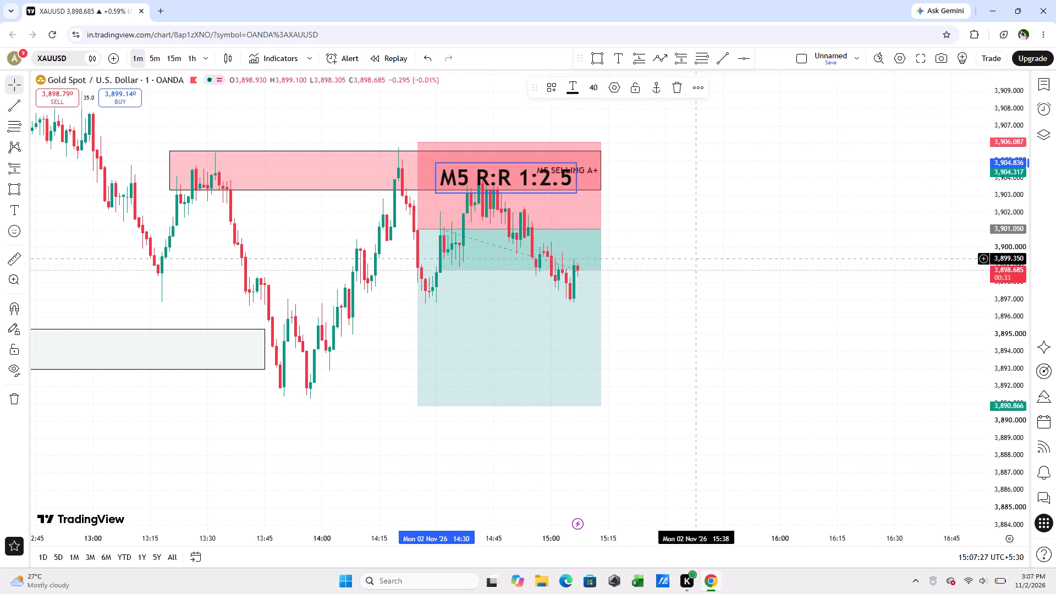
left_click(694, 258)
scroll(742, 280, "down", 3)
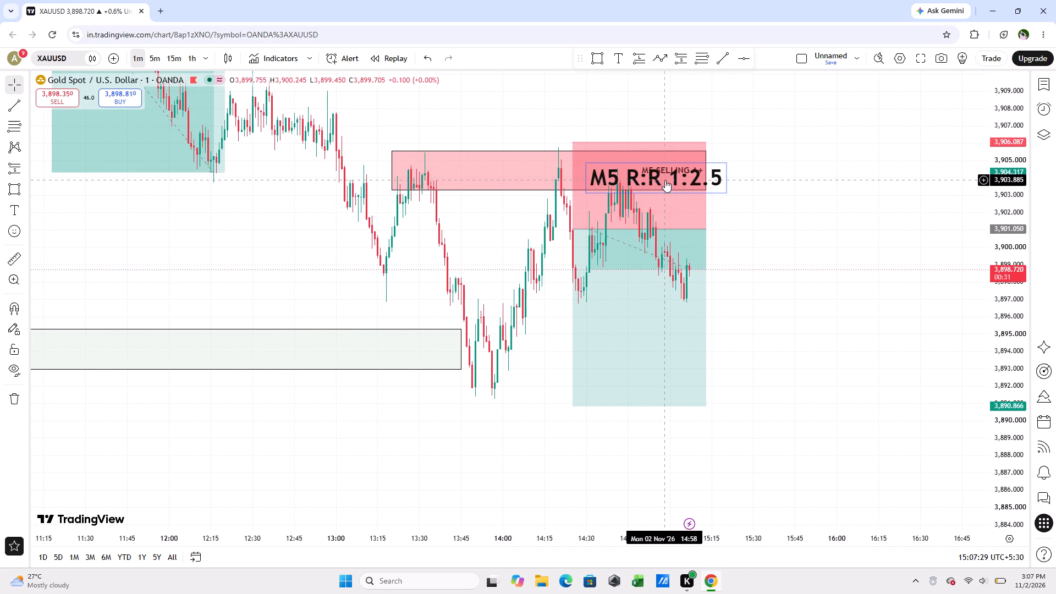
left_click_drag(665, 180, 657, 124)
left_click(815, 239)
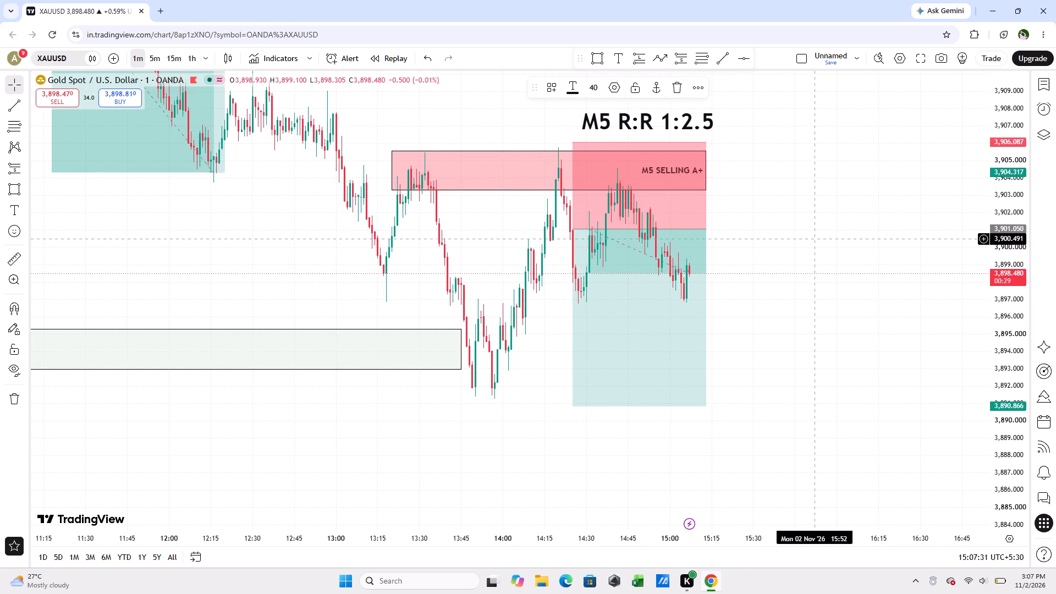
scroll(826, 311, "up", 1)
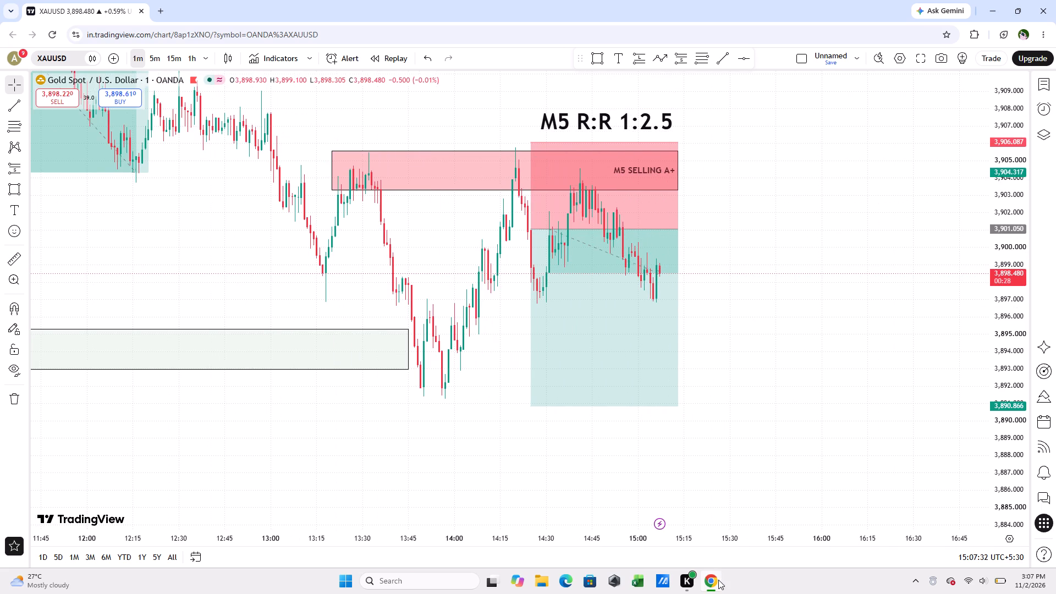
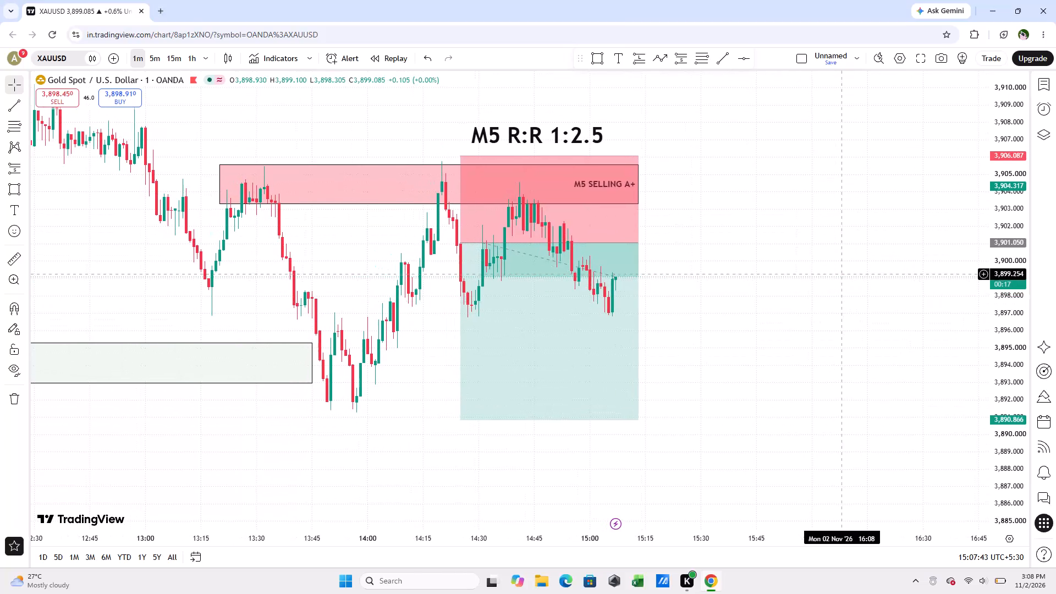
Examine XAUUSD price action around the SELLING A++ and M5 SELLING A+ zones on the 5-minute, 15-minute and 1-hour timeframes.
left_click_drag(395, 132, 473, 145)
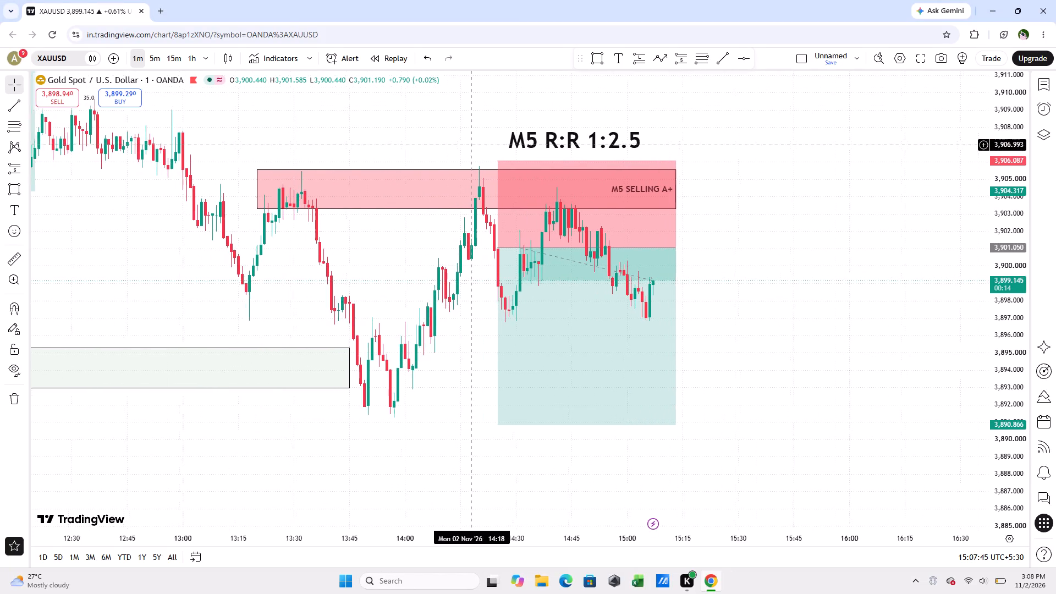
left_click_drag(473, 145, 508, 156)
left_click(153, 51)
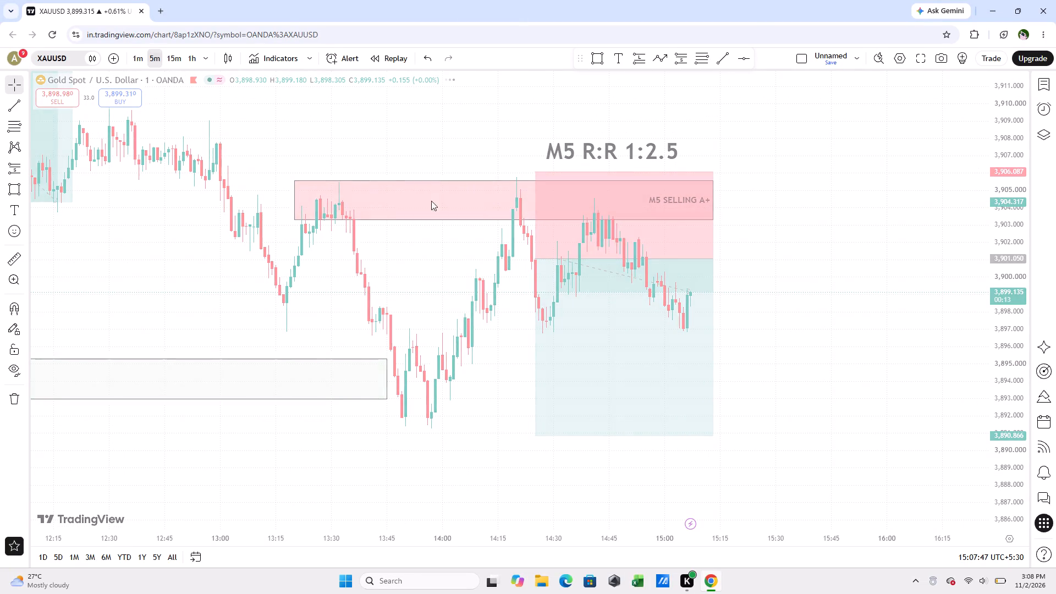
scroll(757, 255, "up", 3)
left_click_drag(740, 275, 871, 452)
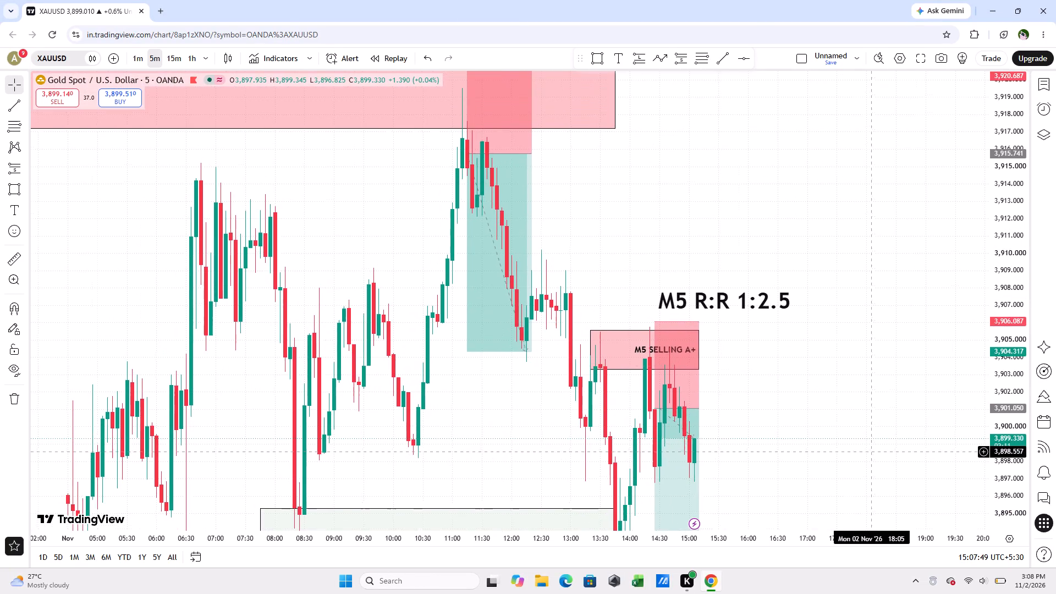
left_click_drag(680, 145, 731, 257)
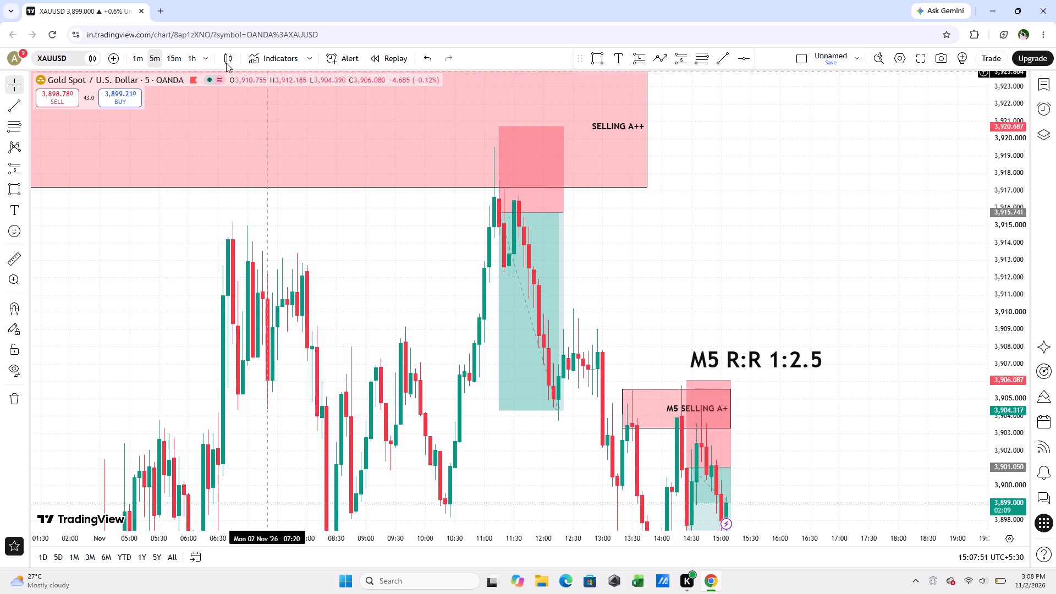
left_click(171, 65)
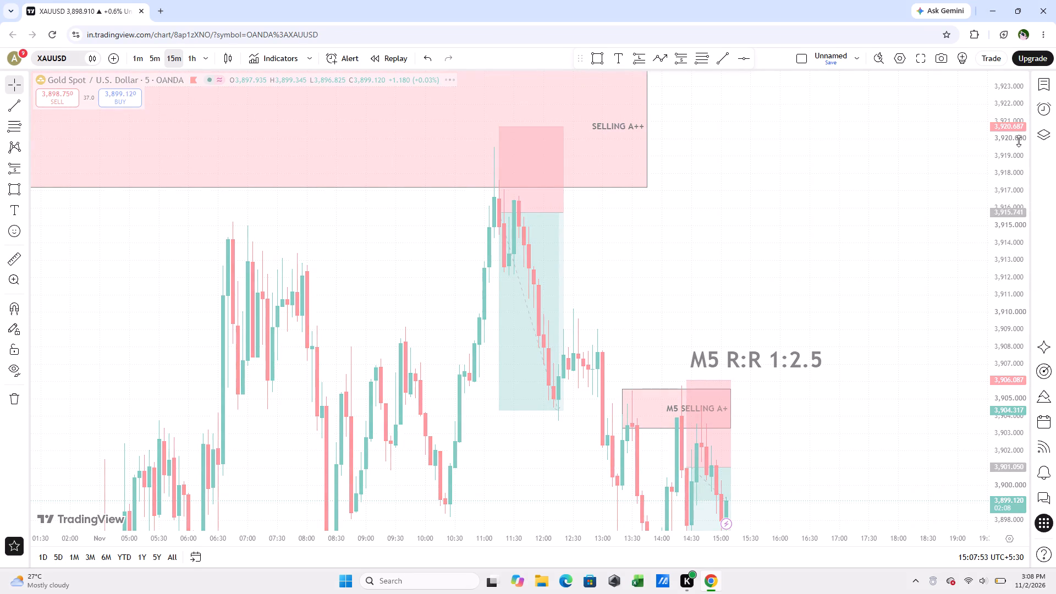
left_click_drag(1011, 125, 1044, 417)
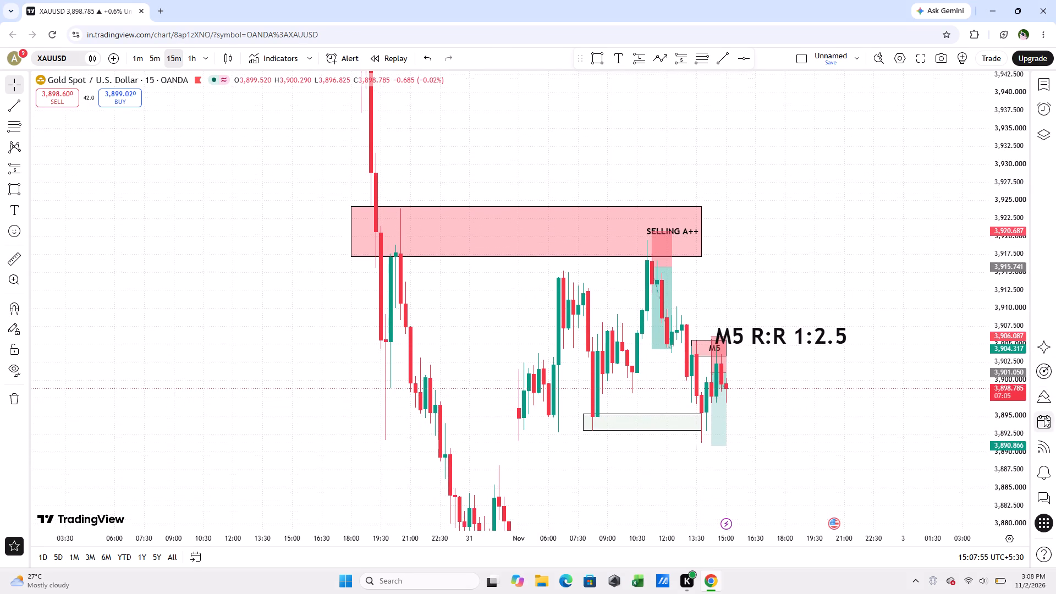
left_click_drag(1044, 417, 1043, 421)
scroll(884, 393, "up", 2)
left_click_drag(835, 420, 829, 378)
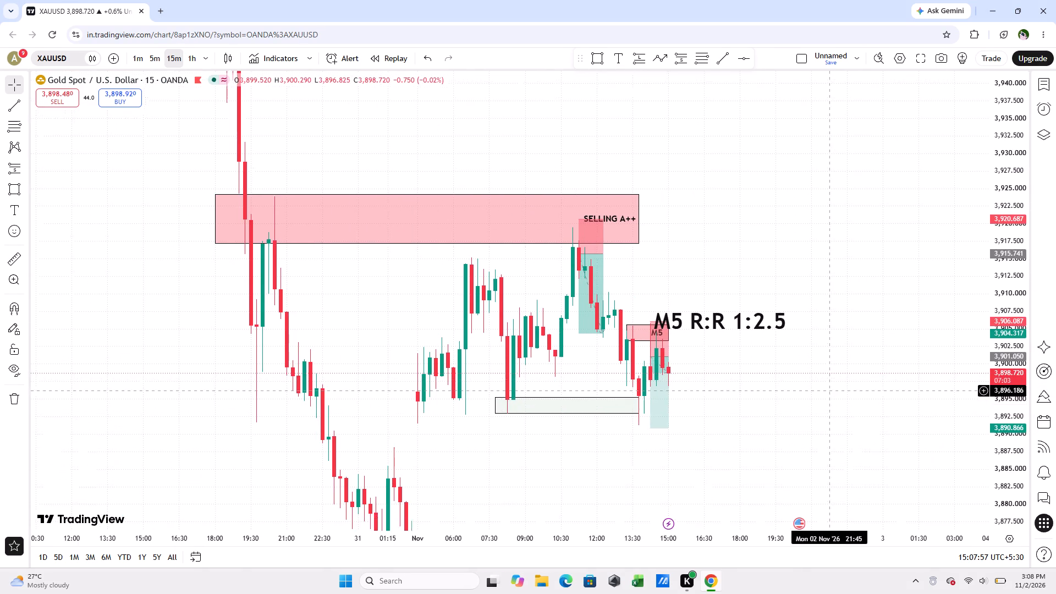
left_click_drag(829, 378, 827, 349)
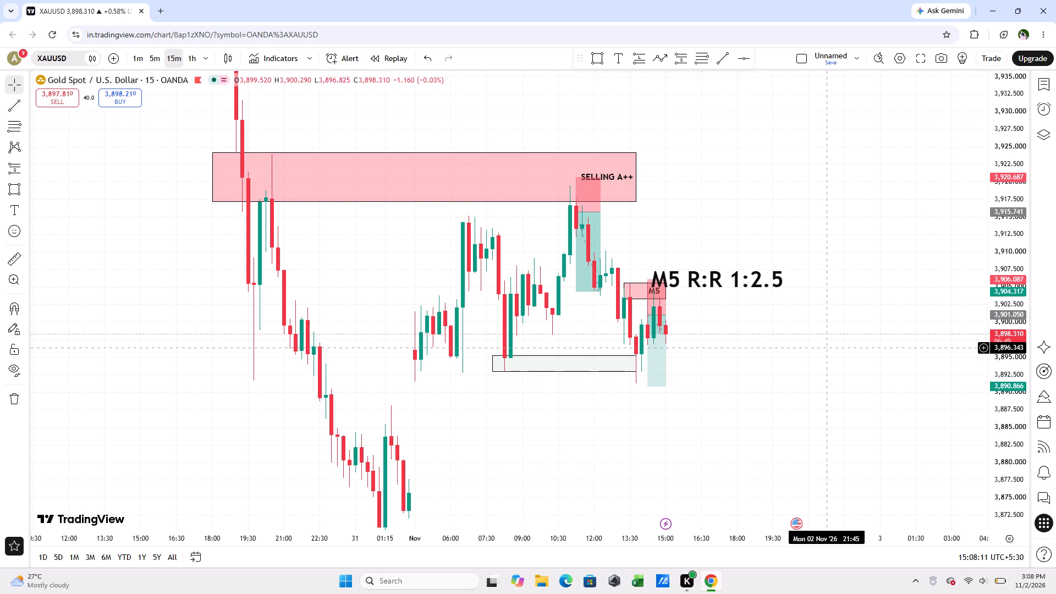
left_click(741, 402)
scroll(770, 349, "up", 3)
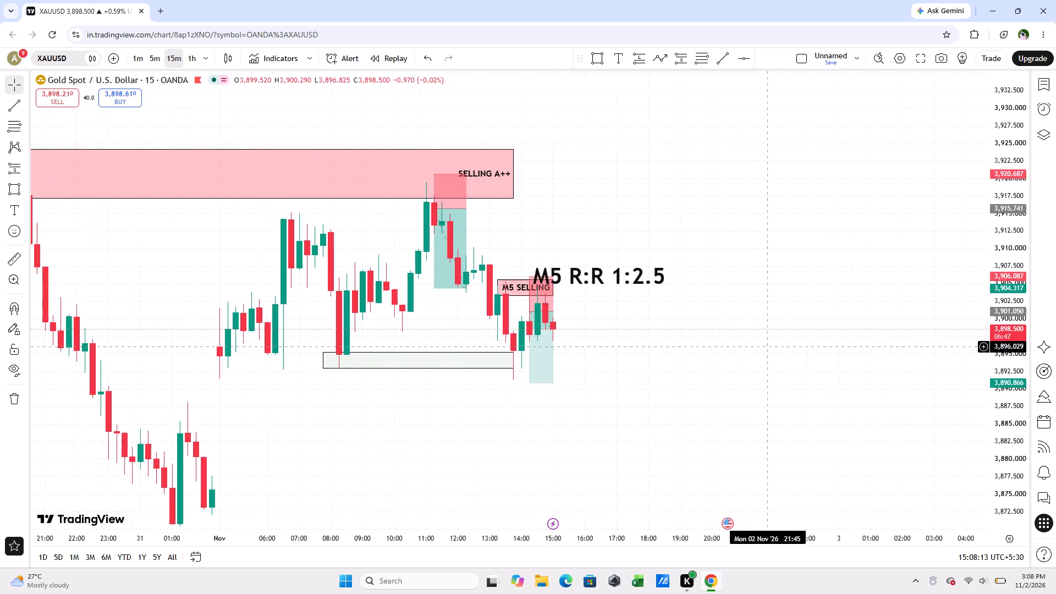
left_click_drag(659, 334, 785, 369)
scroll(810, 347, "down", 1)
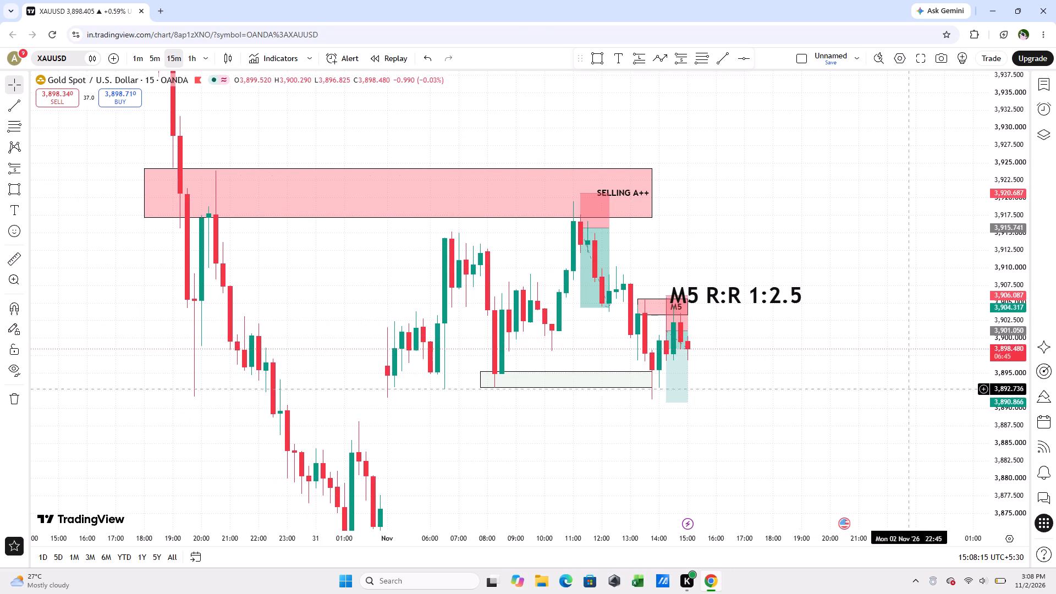
left_click(186, 51)
scroll(299, 231, "up", 3)
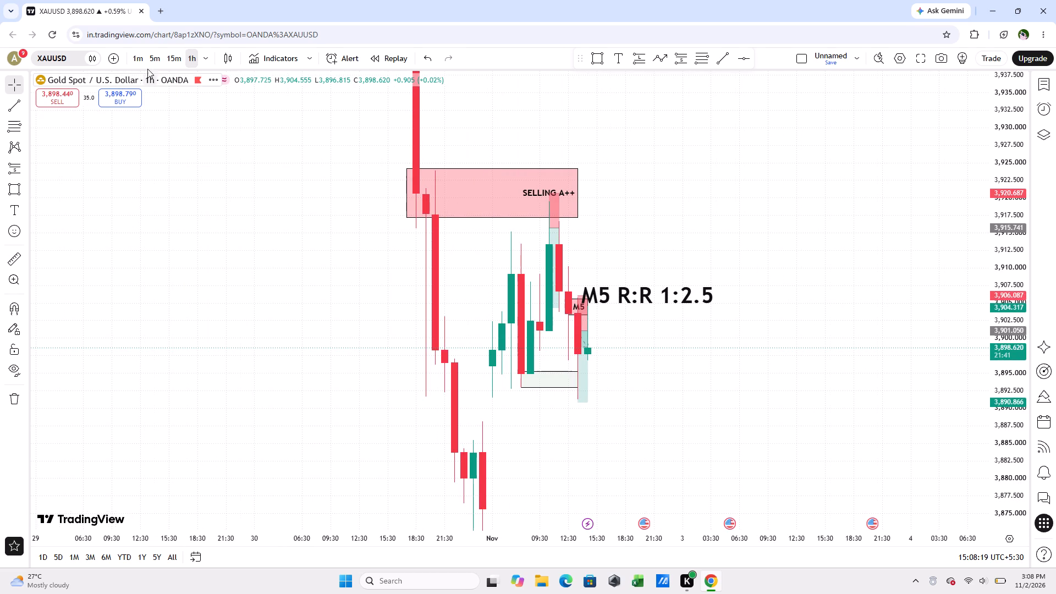
On the 15-minute XAUUSD chart, extend the latest short position's end to about 15:15.
left_click(173, 57)
scroll(731, 397, "down", 1)
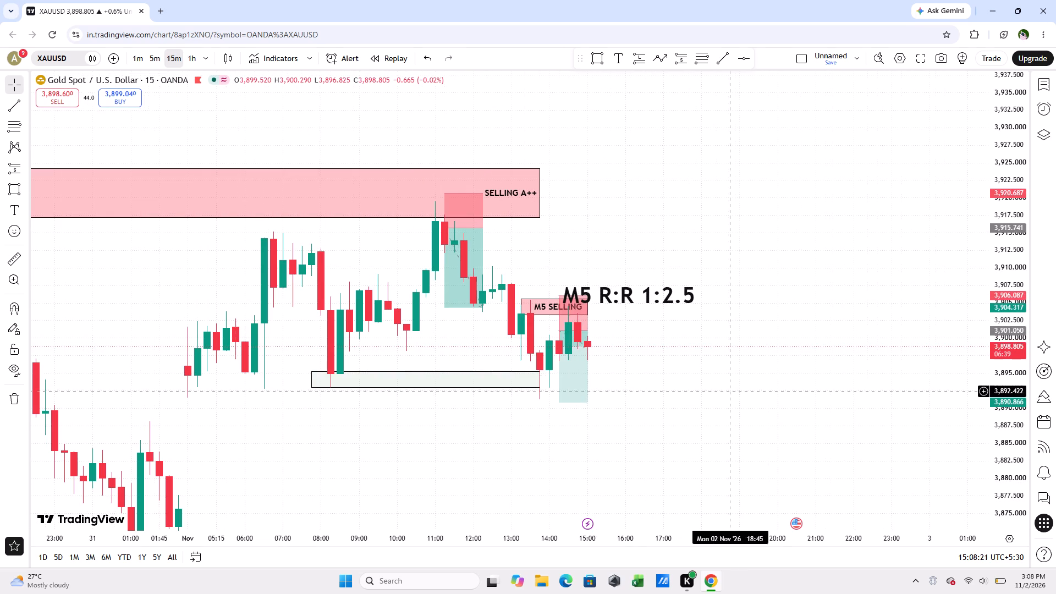
scroll(732, 397, "down", 1)
left_click_drag(721, 414, 891, 356)
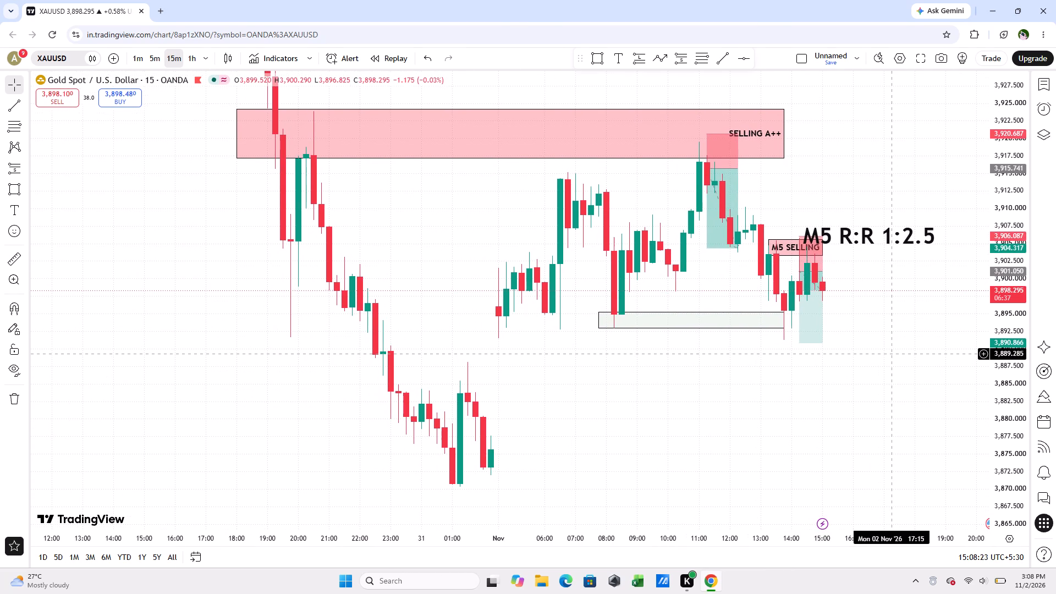
scroll(892, 354, "up", 1)
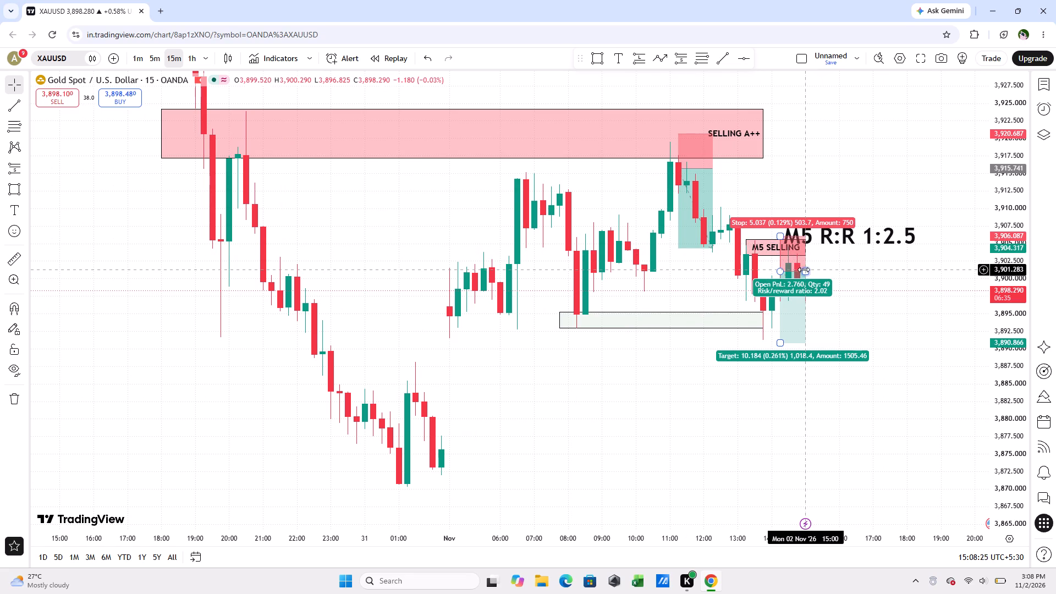
left_click_drag(805, 270, 816, 271)
left_click(850, 300)
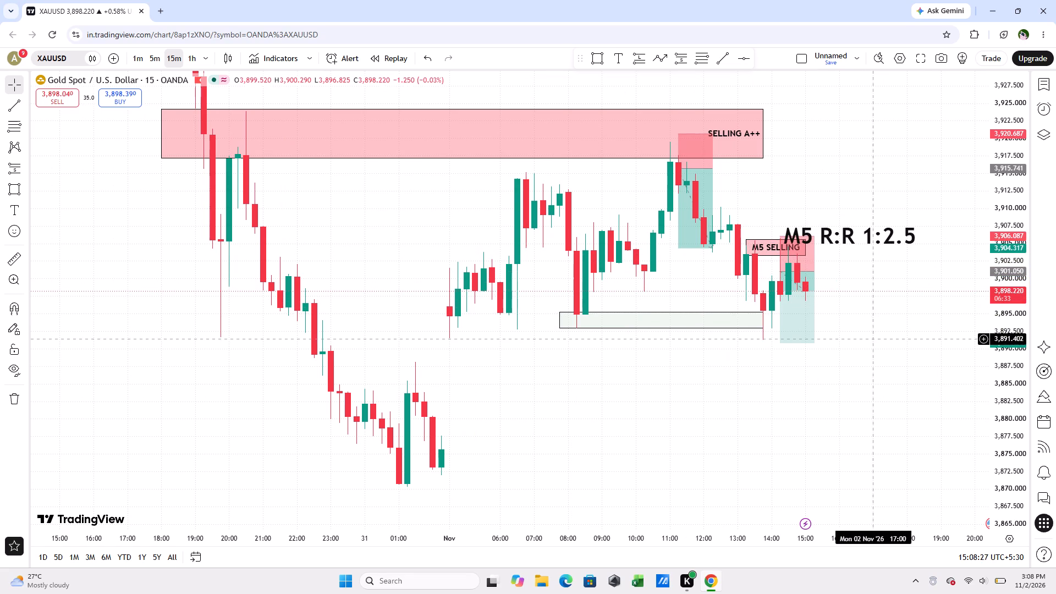
Move the "M5 R:R 1:2.5" note to just below the latest short position's target, at about 3,891.
left_click_drag(878, 339, 840, 343)
left_click_drag(835, 244, 854, 246)
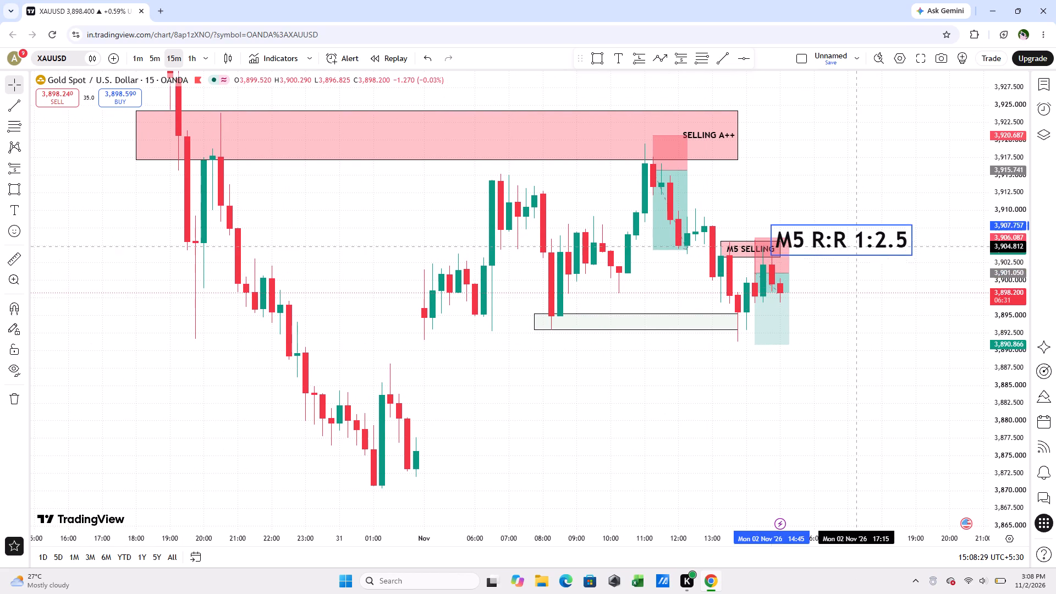
left_click_drag(854, 246, 796, 364)
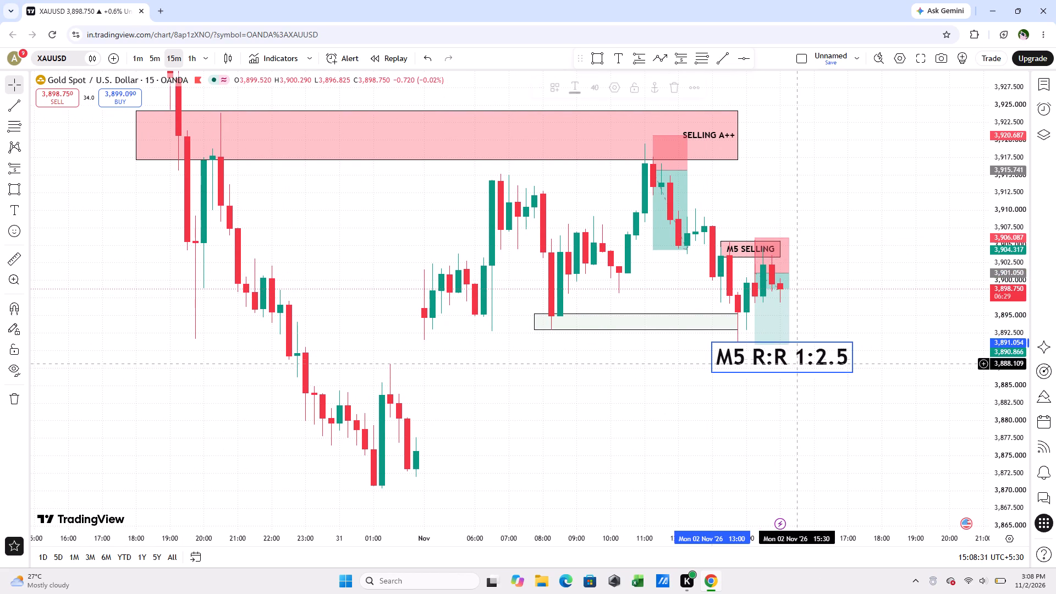
left_click(851, 328)
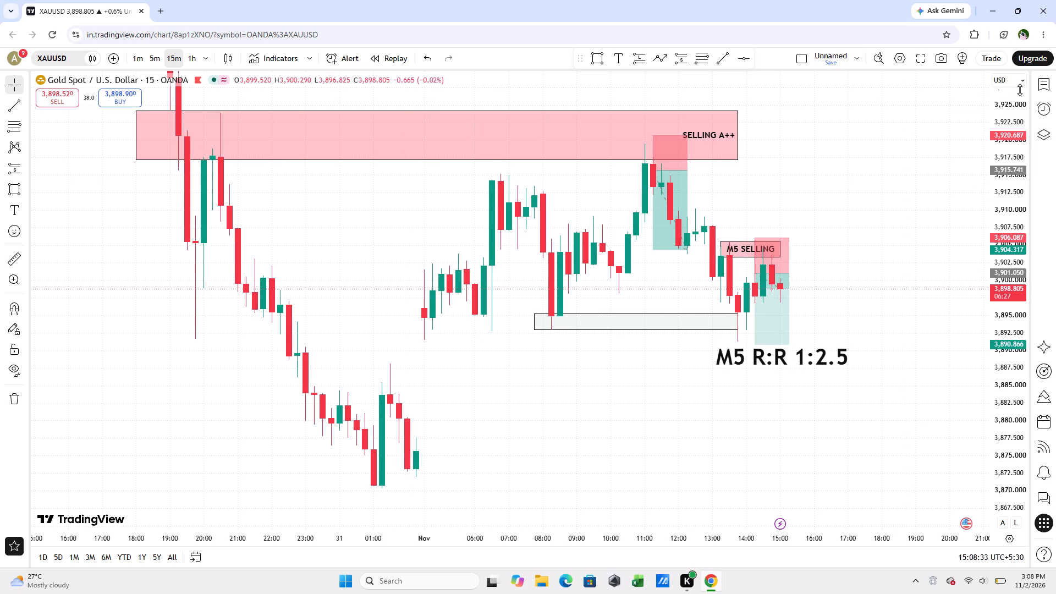
Open GBPUSD from the watchlist and examine its short position and latest candles on the 15-minute and 5-minute timeframes.
left_click(1041, 90)
left_click(969, 135)
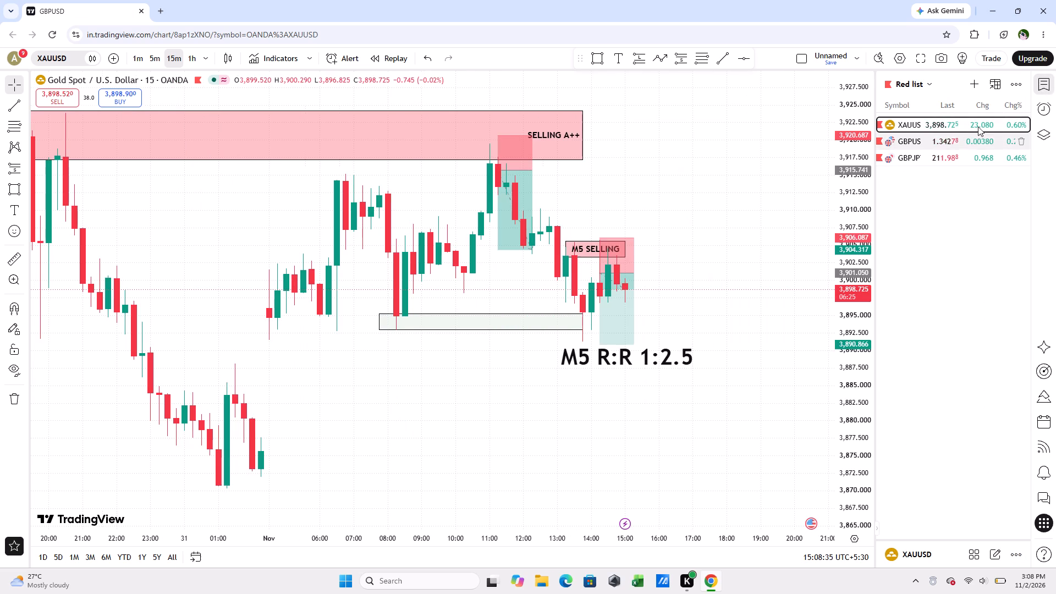
left_click(1042, 84)
scroll(855, 225, "up", 3)
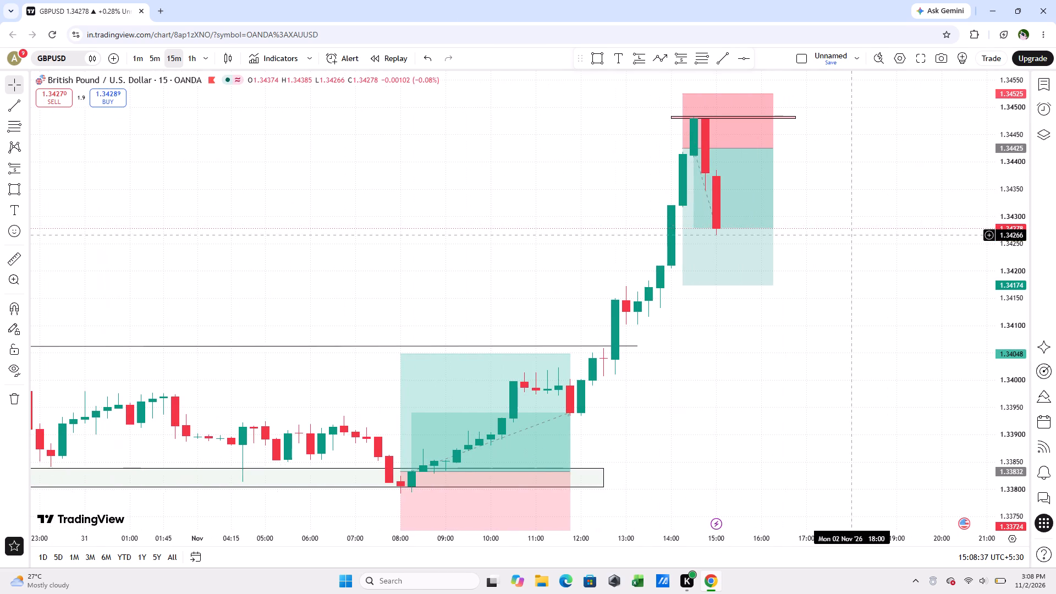
left_click_drag(859, 237, 842, 295)
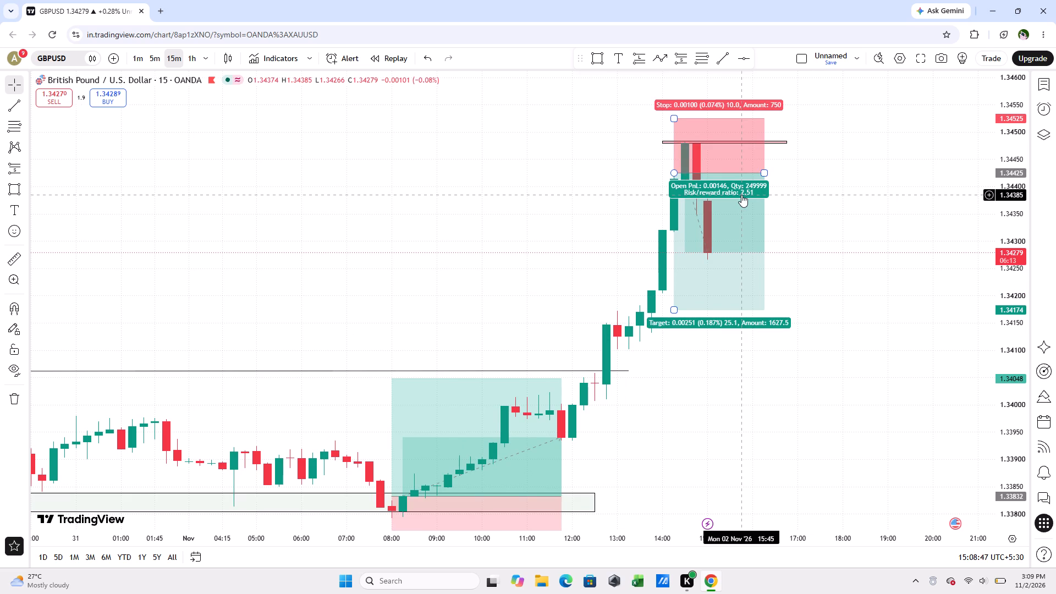
left_click(851, 268)
scroll(855, 296, "up", 1)
left_click_drag(859, 334, 821, 344)
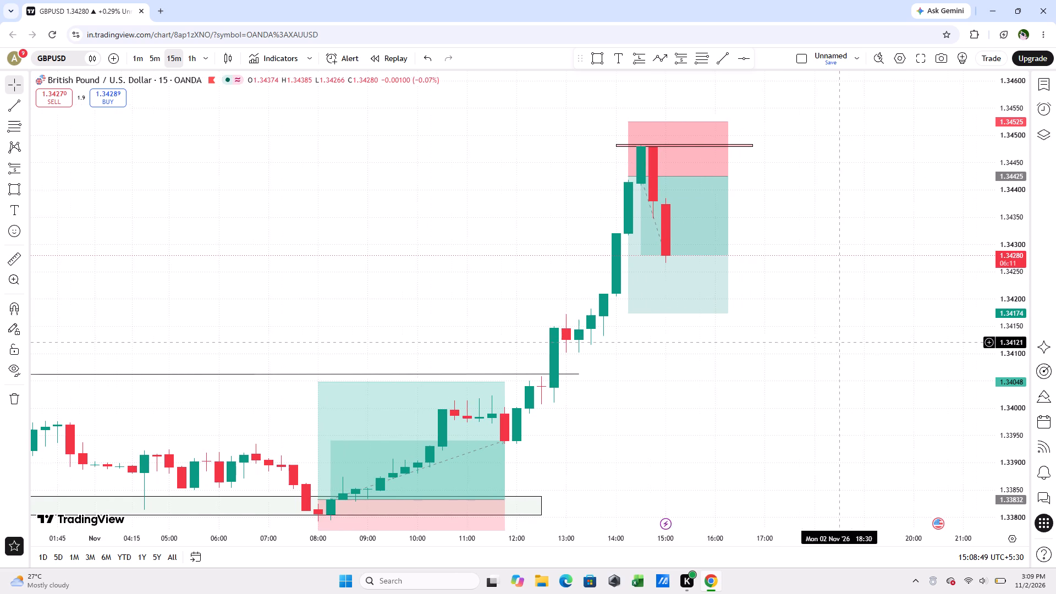
left_click_drag(821, 344, 820, 343)
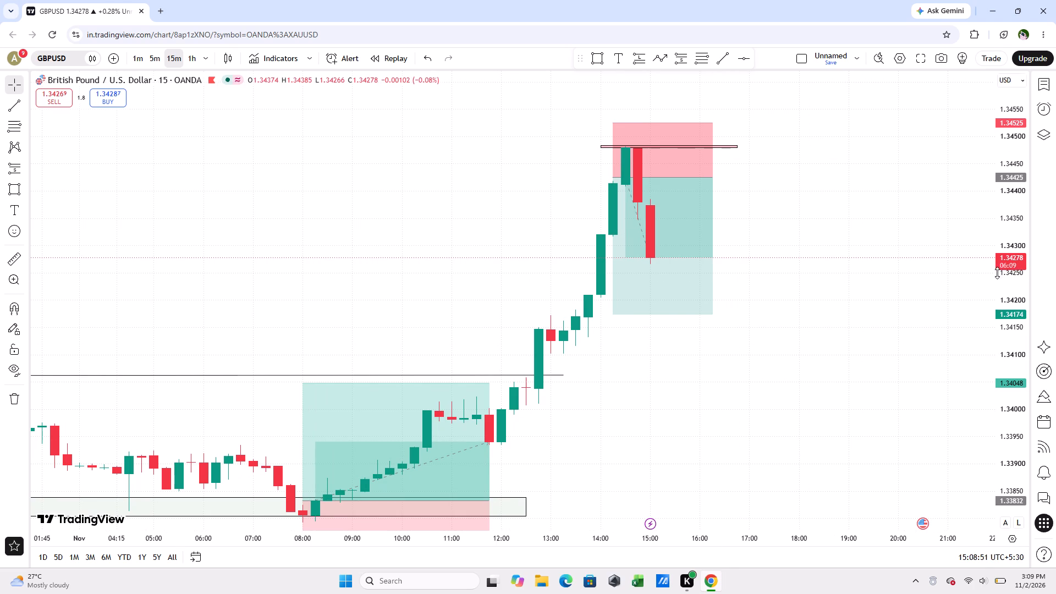
left_click_drag(850, 315, 802, 301)
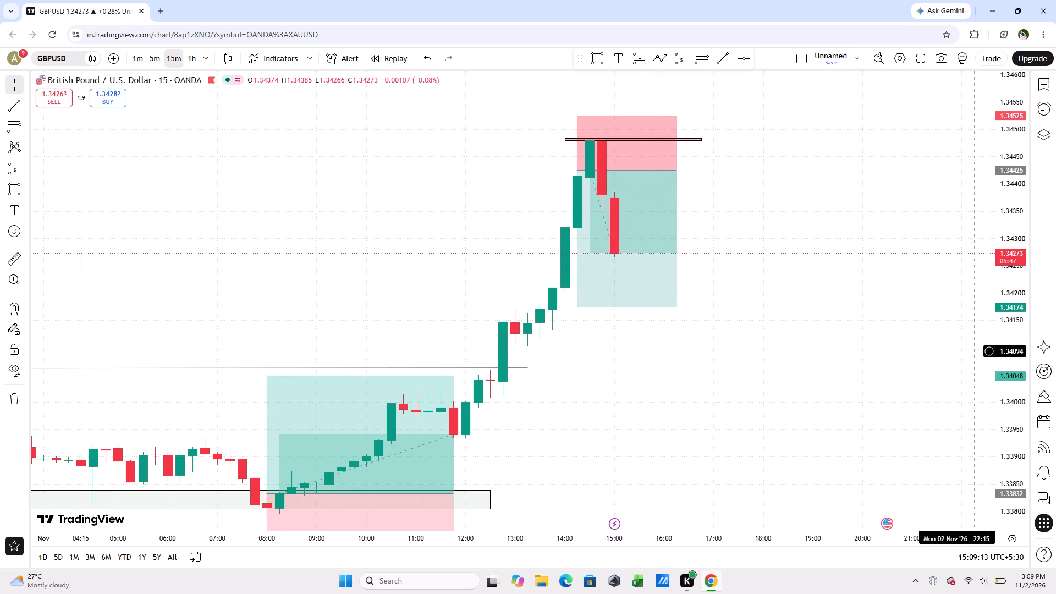
scroll(977, 366, "up", 1)
left_click_drag(992, 373, 982, 407)
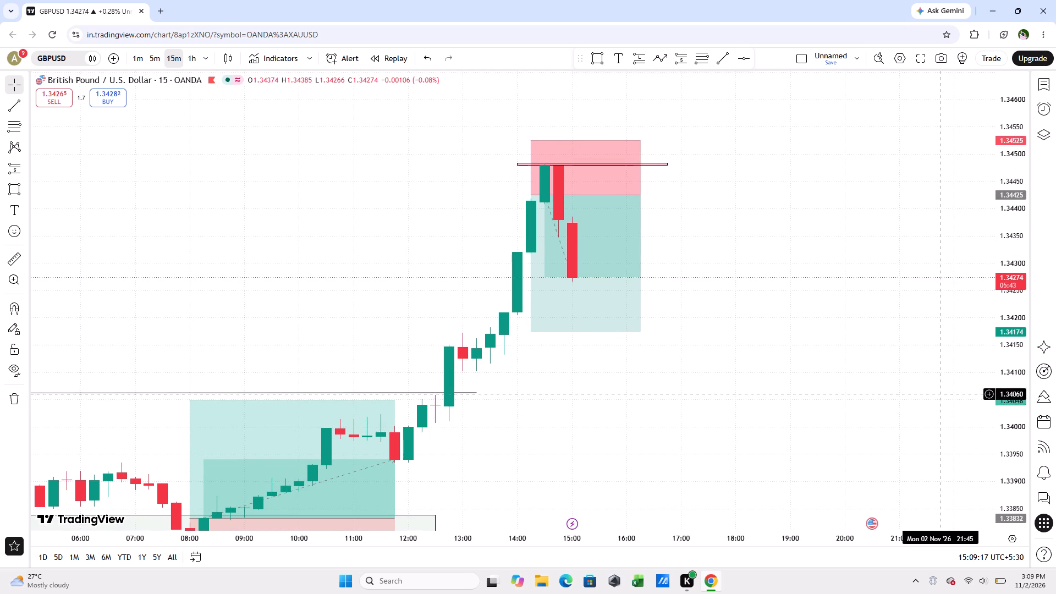
left_click_drag(781, 355, 794, 342)
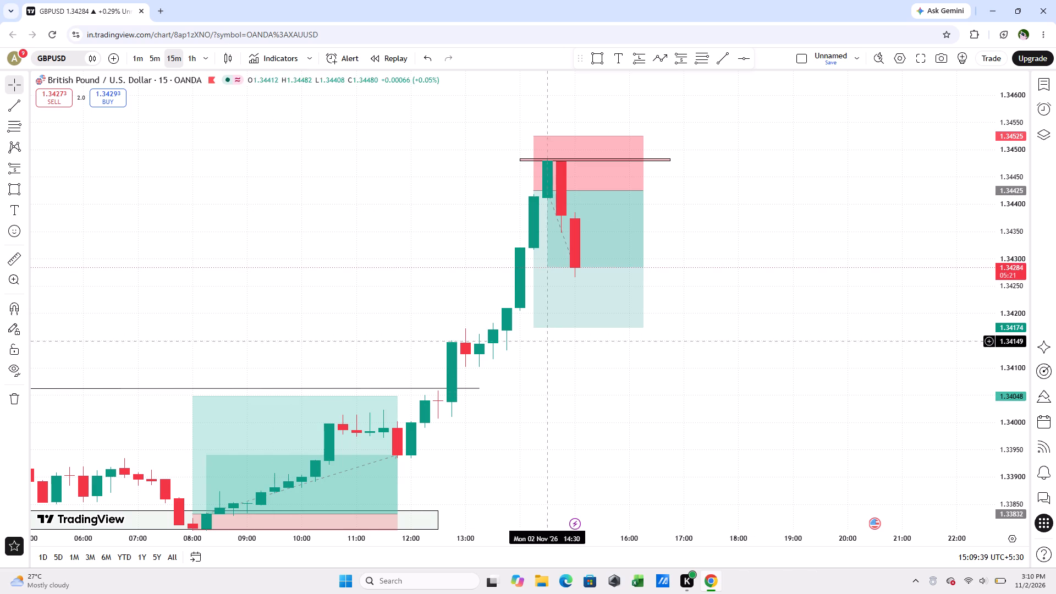
left_click(159, 58)
scroll(437, 173, "down", 2)
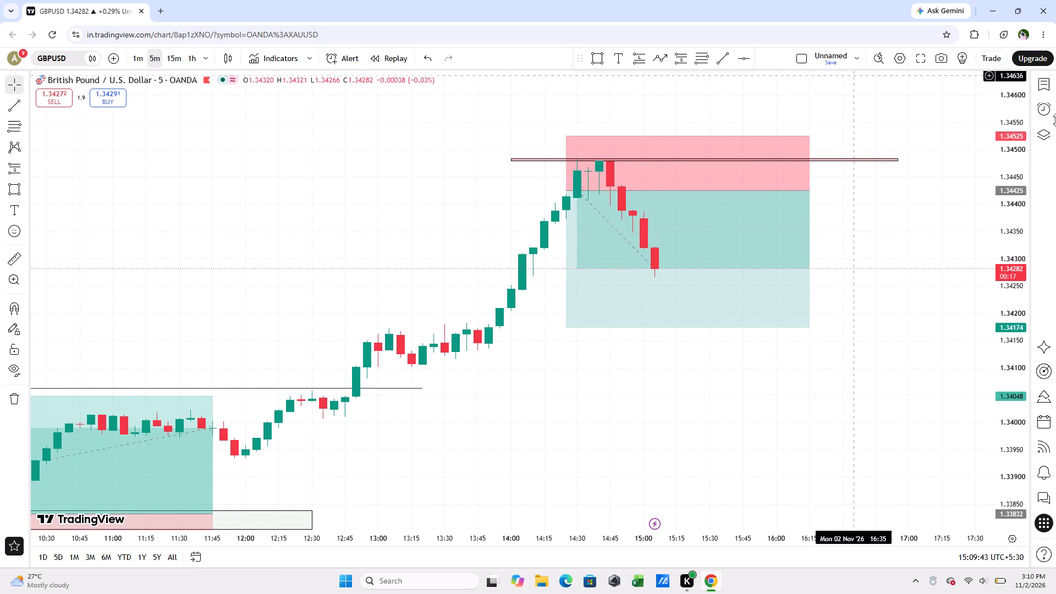
Open GBPJPY on the 5-minute timeframe and place a short position on the latest candle at 15:05, entry about 212.062.
left_click(1047, 80)
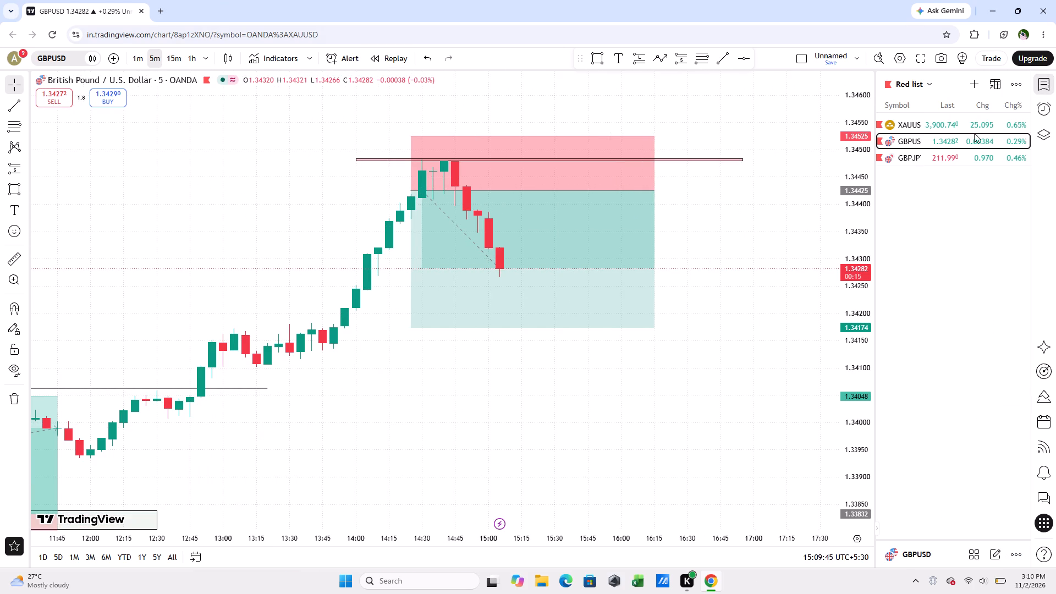
left_click(948, 157)
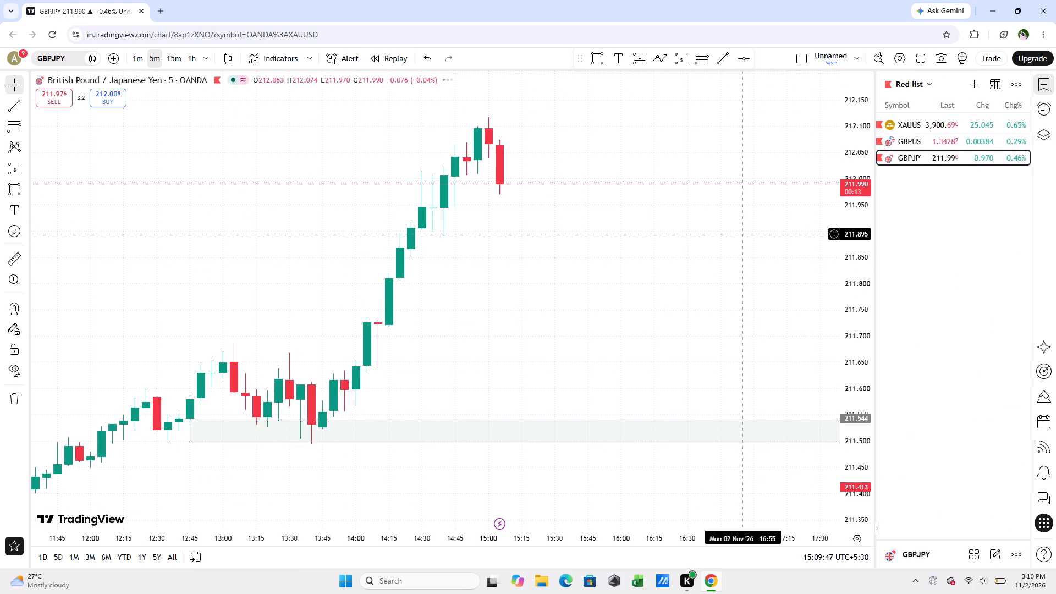
scroll(647, 232, "down", 1)
left_click_drag(645, 245, 648, 297)
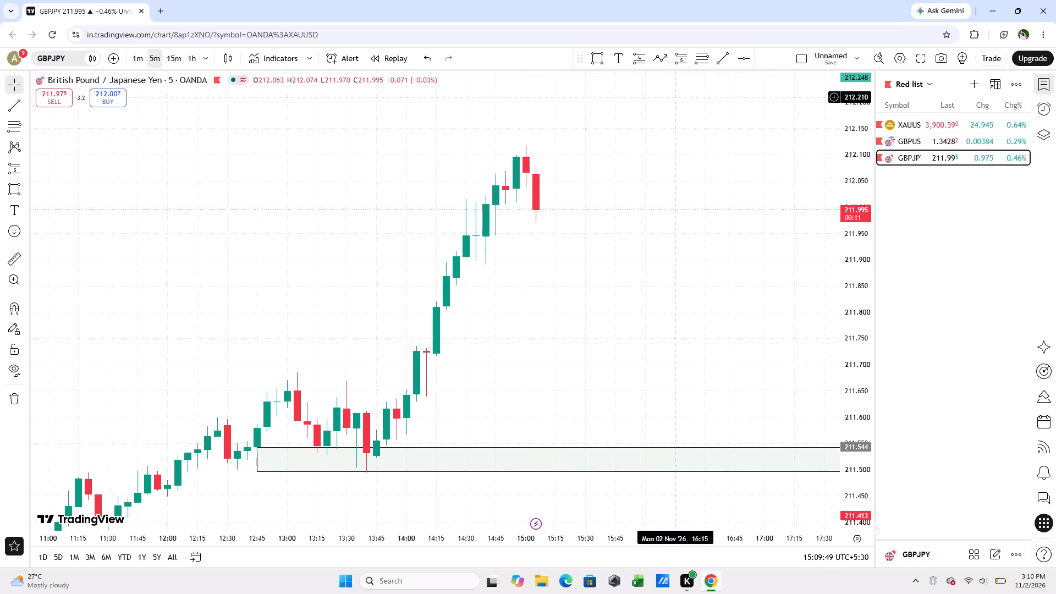
left_click(645, 57)
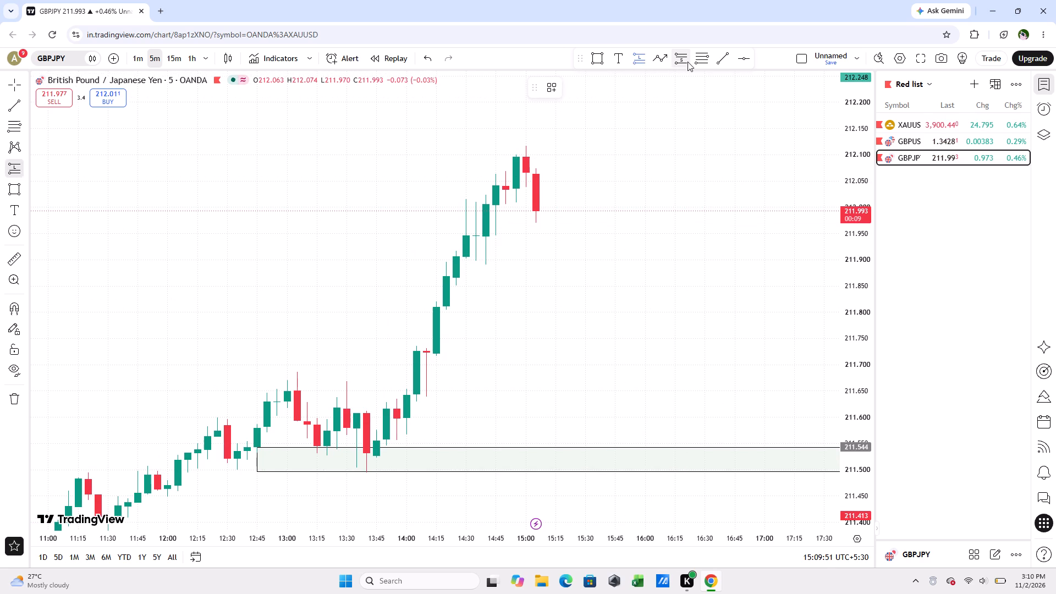
left_click(687, 62)
left_click(536, 174)
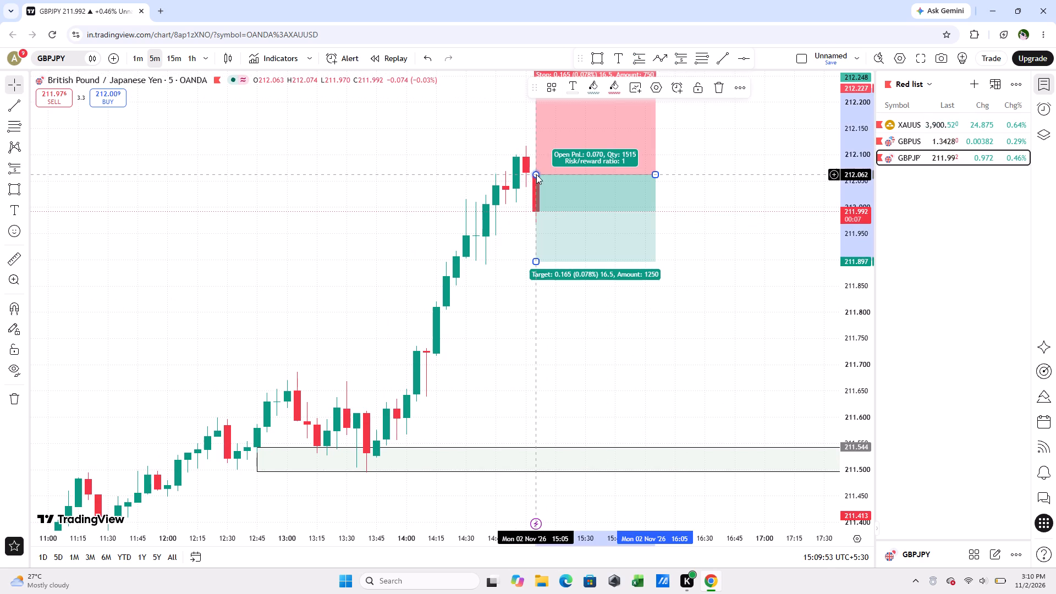
On the 15-minute chart, move the GBPJPY short position to start at 15:30 with entry about 211.991, and return to 5-minute.
left_click(173, 65)
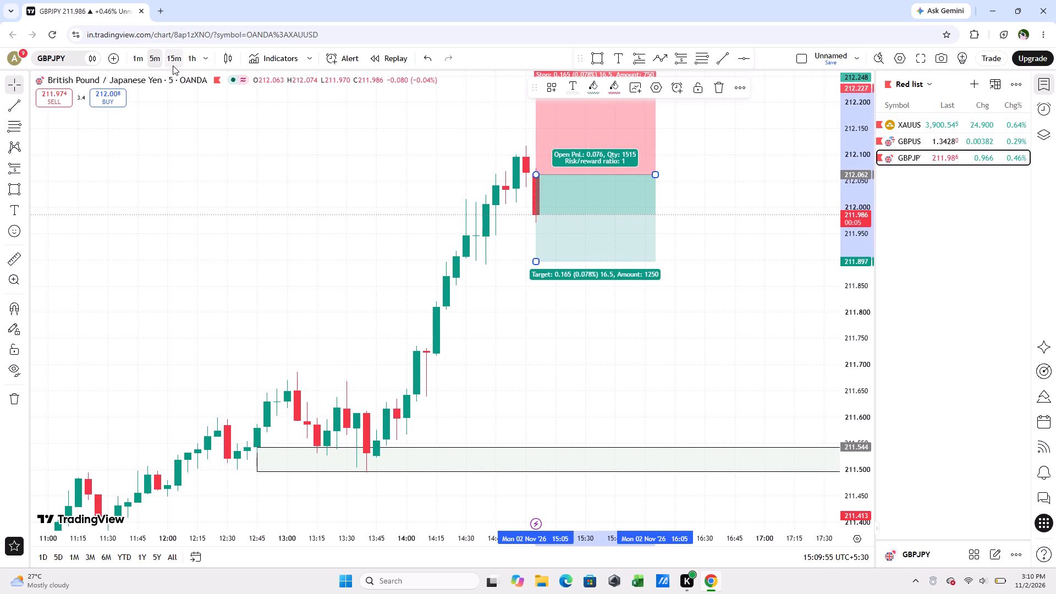
scroll(224, 159, "up", 3)
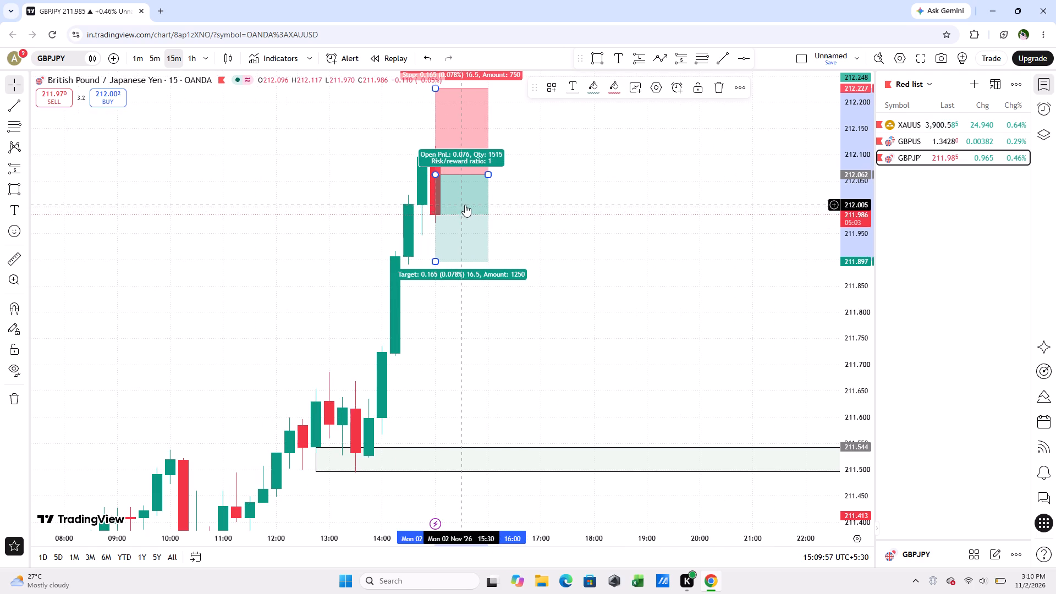
left_click_drag(465, 205, 490, 242)
left_click(158, 63)
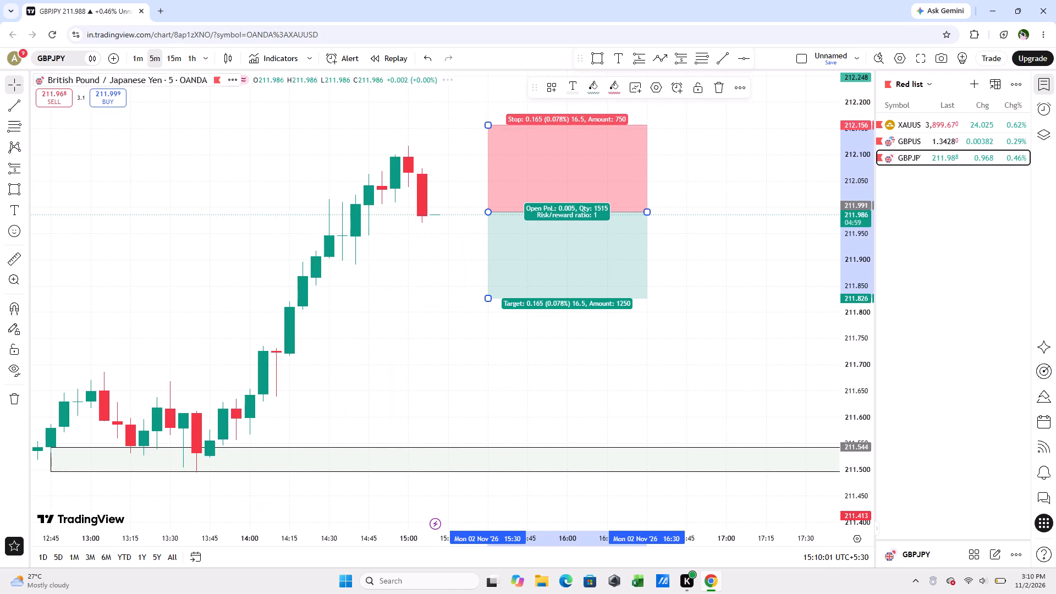
Reposition the GBPJPY short position to start at 15:05 with entry about 211.985, stop about 212.149 and target about 211.543 at the zone's upper edge.
left_click_drag(532, 239, 453, 241)
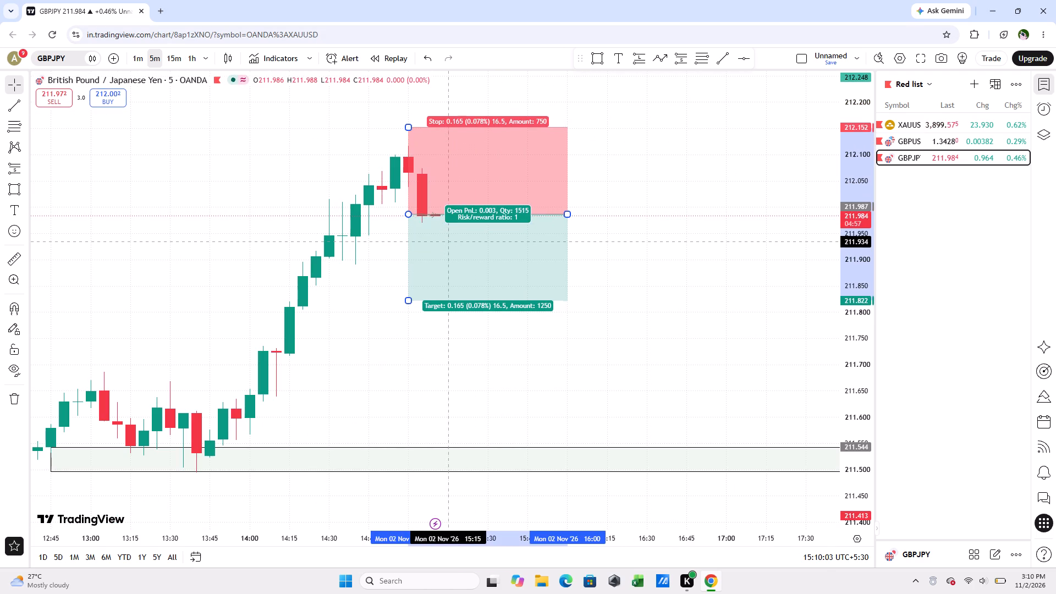
left_click_drag(453, 241, 455, 243)
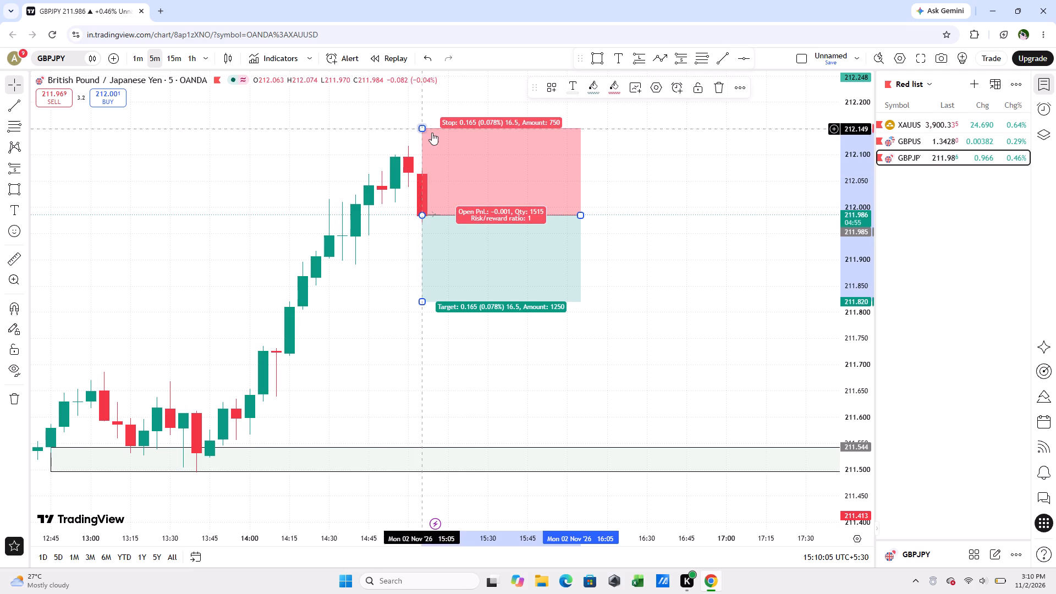
left_click_drag(424, 129, 416, 129)
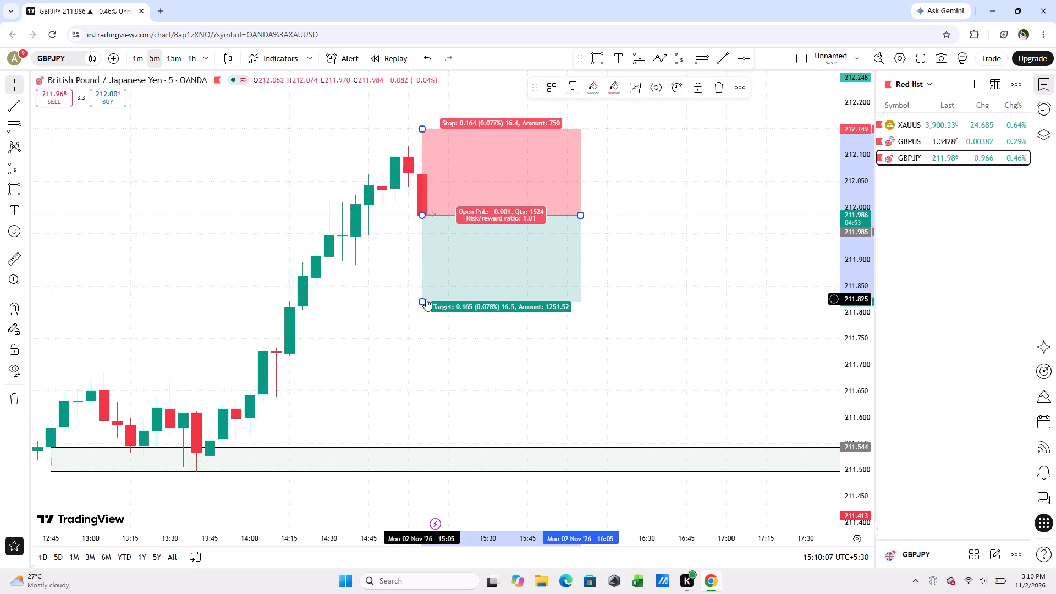
left_click_drag(424, 299, 459, 444)
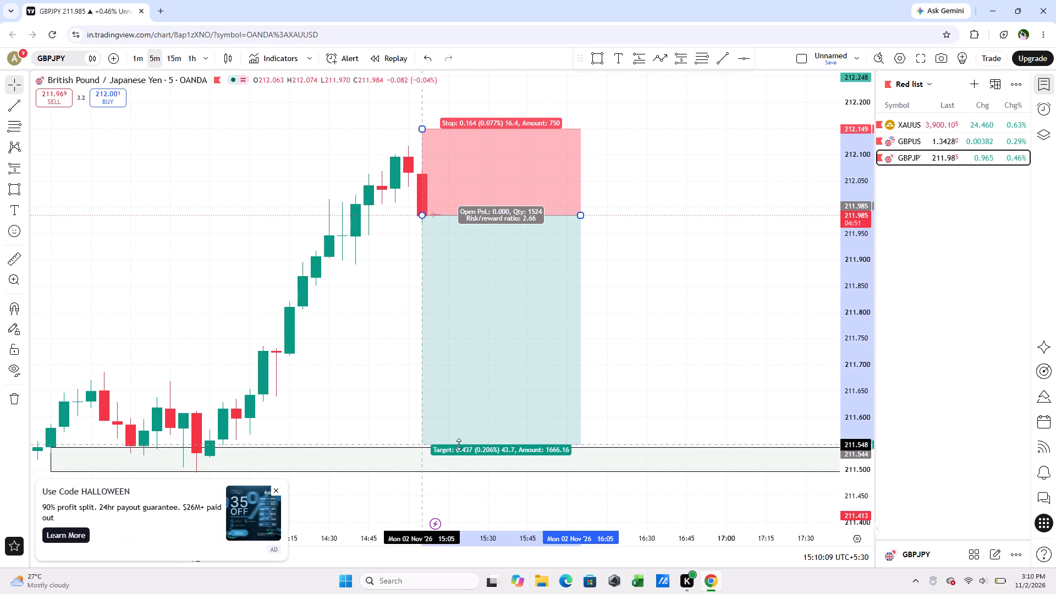
left_click_drag(459, 444, 461, 447)
left_click(590, 356)
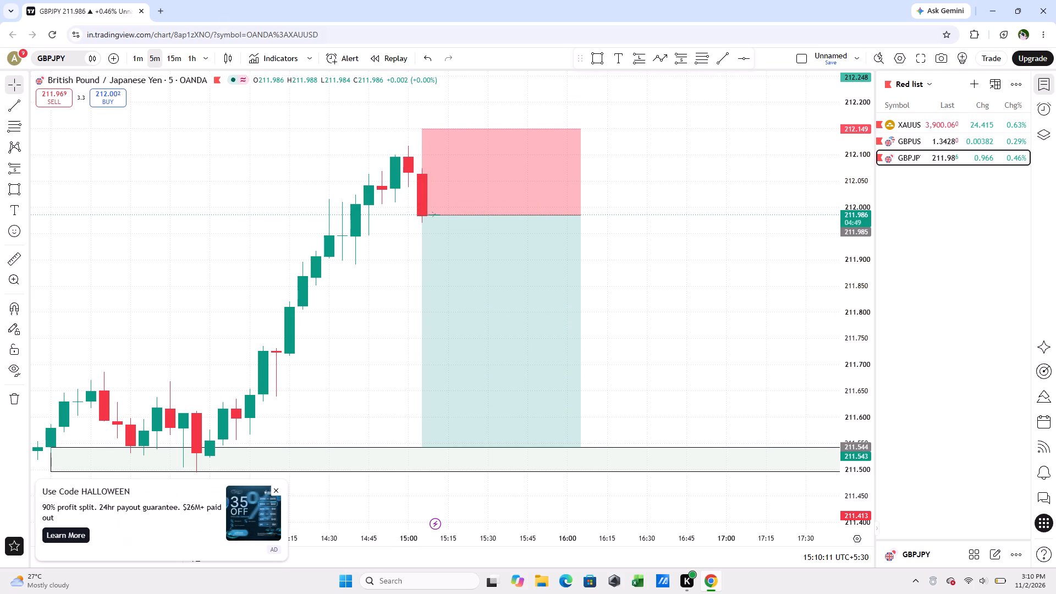
Show the GBPJPY short position on the 15-minute chart with the advertisement dismissed and the watchlist hidden.
left_click(178, 58)
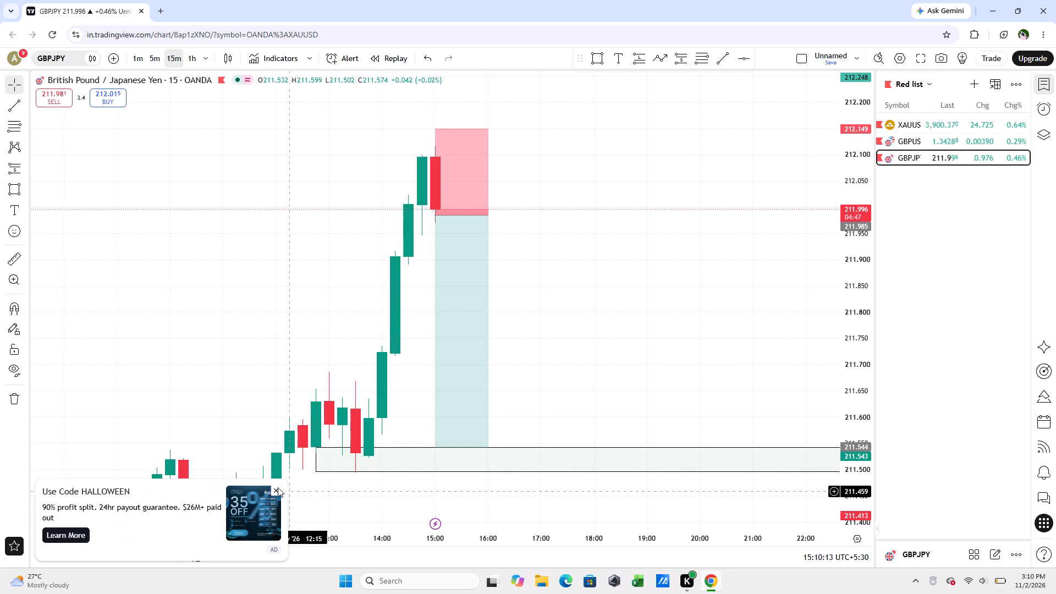
left_click(278, 488)
scroll(592, 271, "up", 2)
left_click_drag(632, 274, 748, 284)
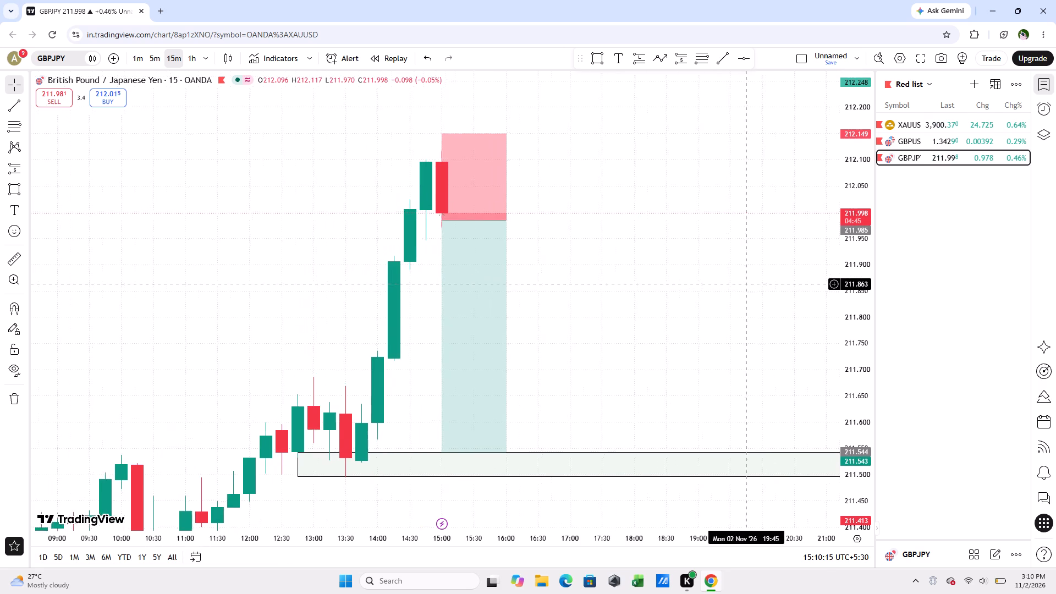
left_click_drag(748, 284, 750, 285)
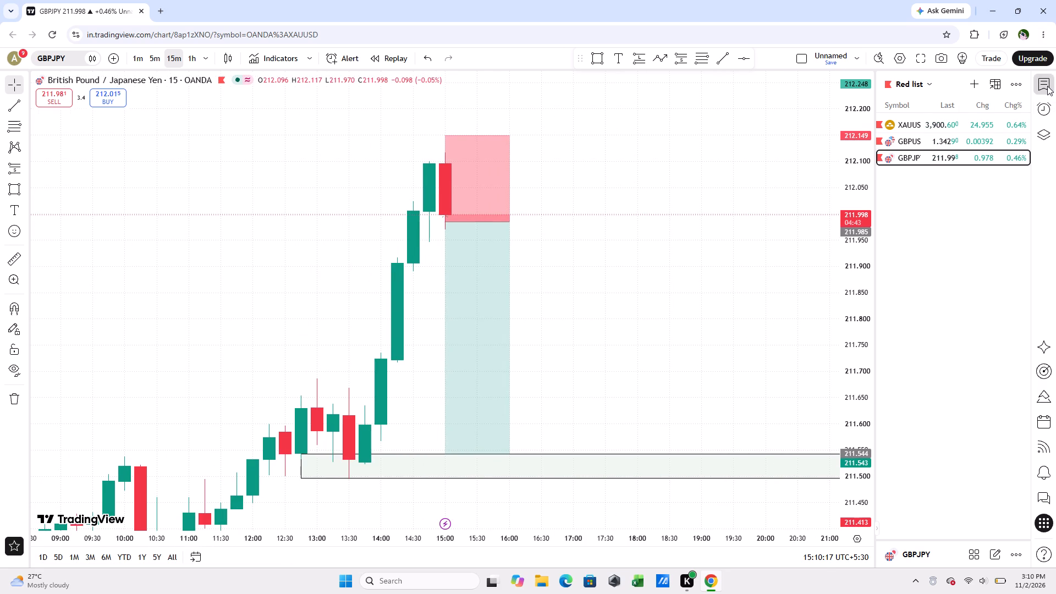
left_click(1047, 86)
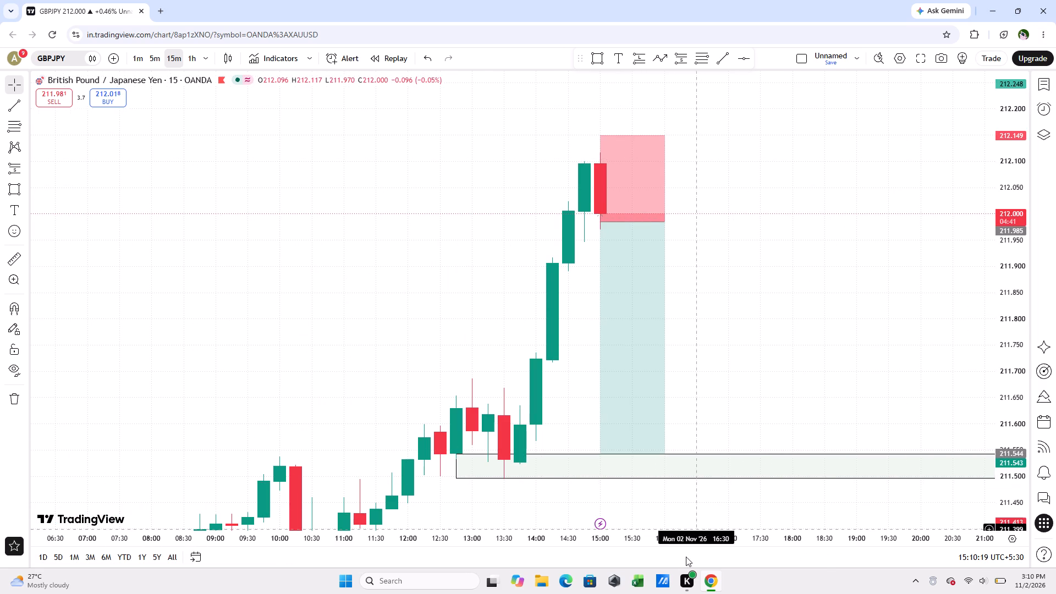
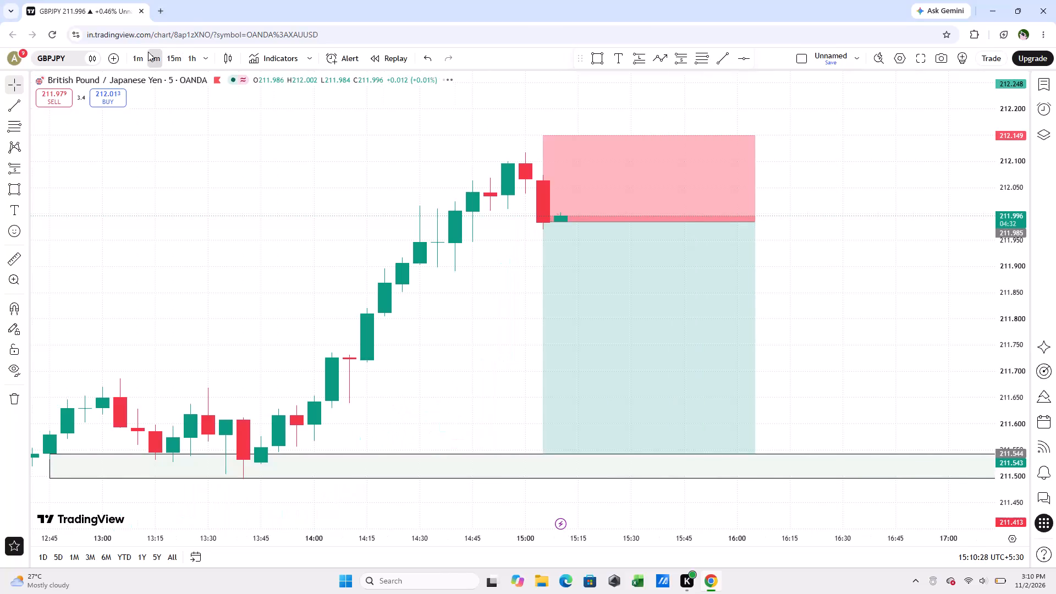
Examine the GBPJPY short position, the zone below it and earlier price action on the 5-minute chart.
scroll(813, 274, "down", 2)
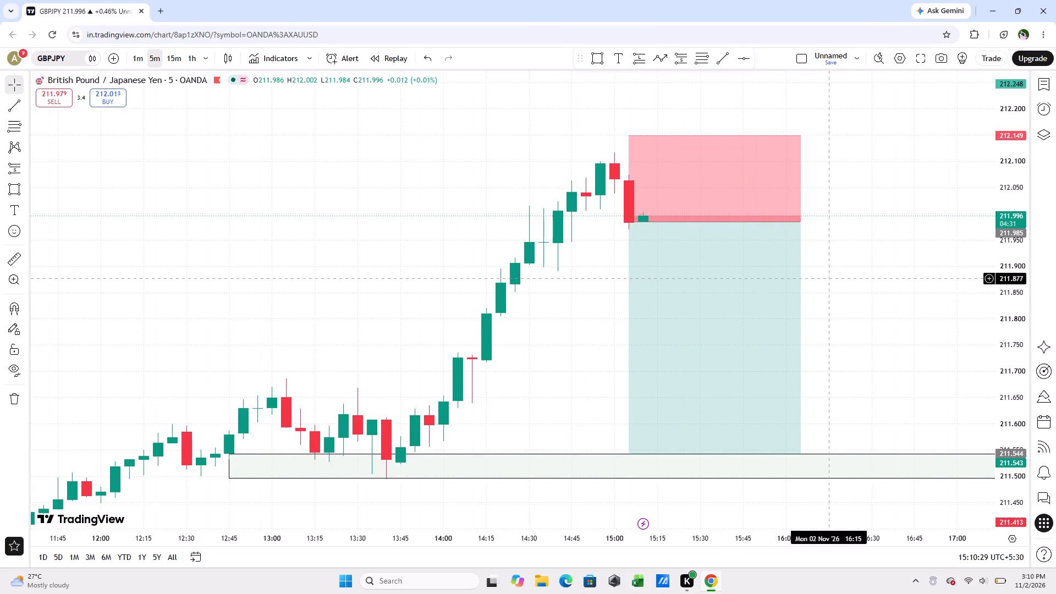
left_click_drag(855, 285, 663, 279)
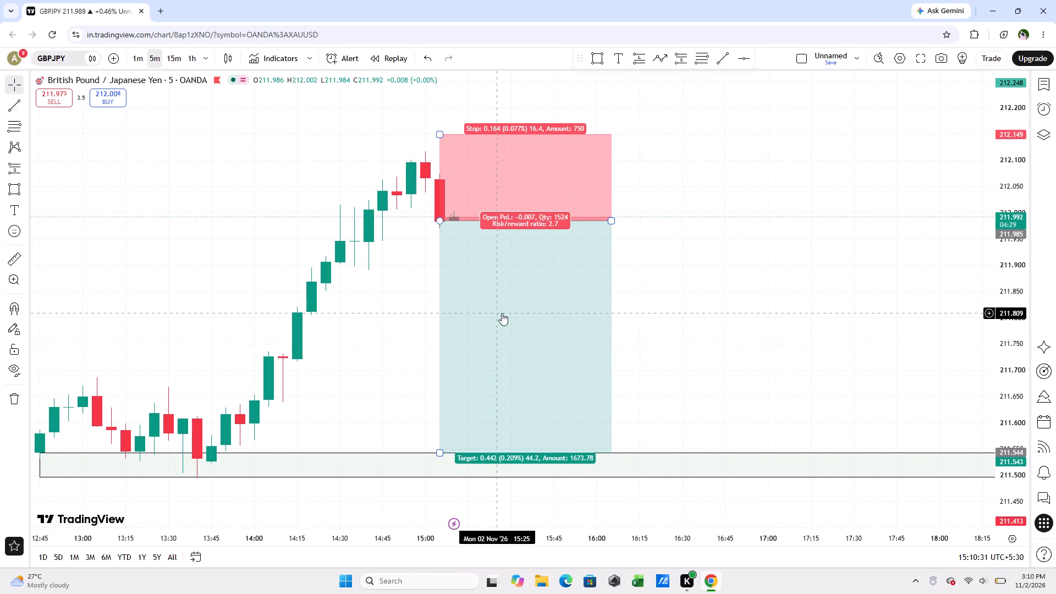
left_click(688, 263)
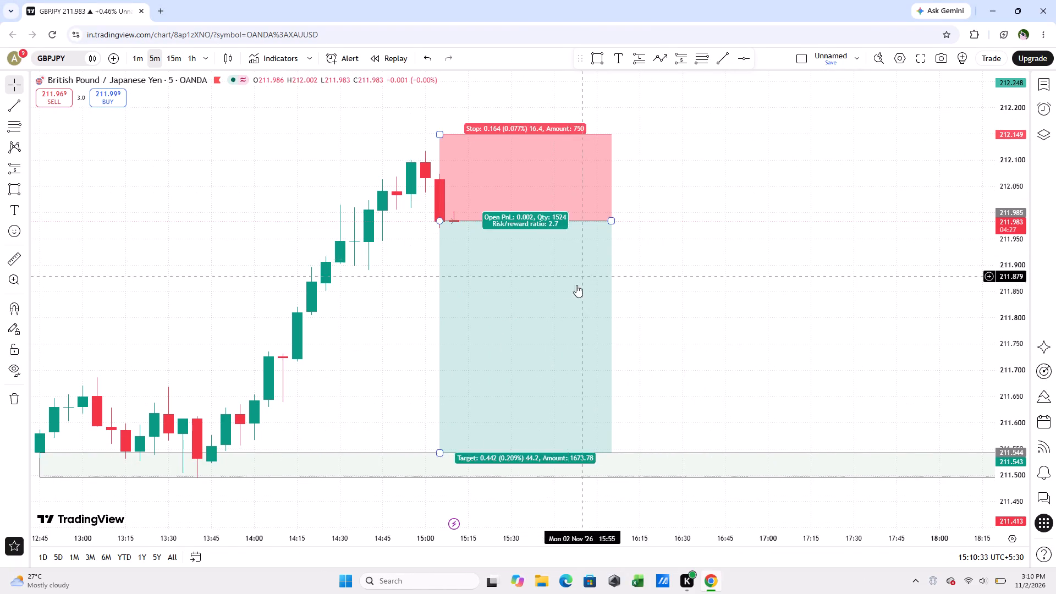
scroll(584, 290, "down", 2)
left_click_drag(830, 280, 692, 239)
scroll(700, 237, "down", 4)
left_click_drag(930, 339, 791, 353)
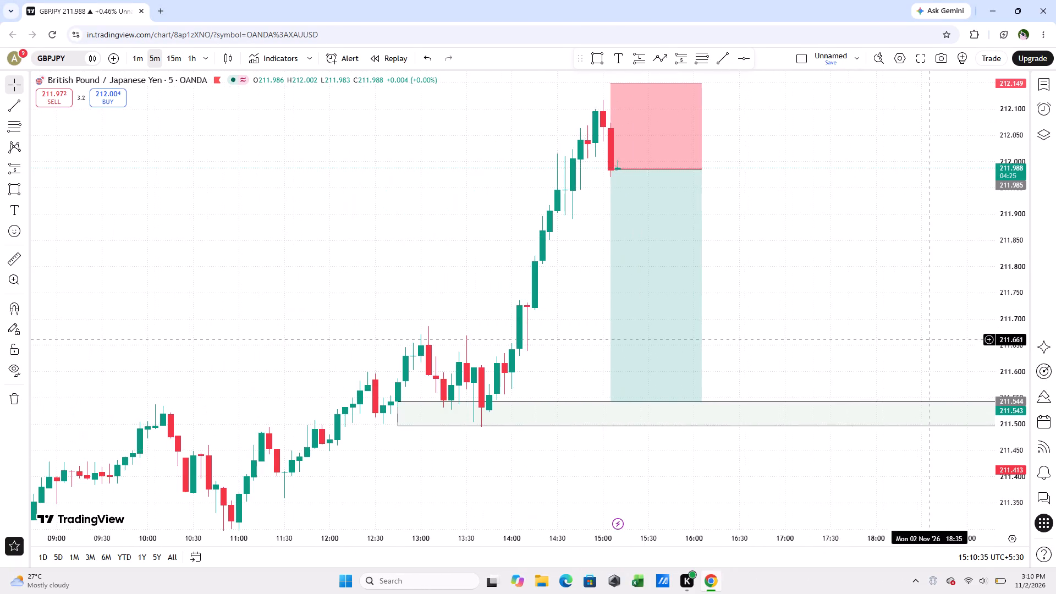
left_click_drag(791, 353, 543, 324)
scroll(662, 299, "down", 4)
left_click_drag(878, 312, 655, 375)
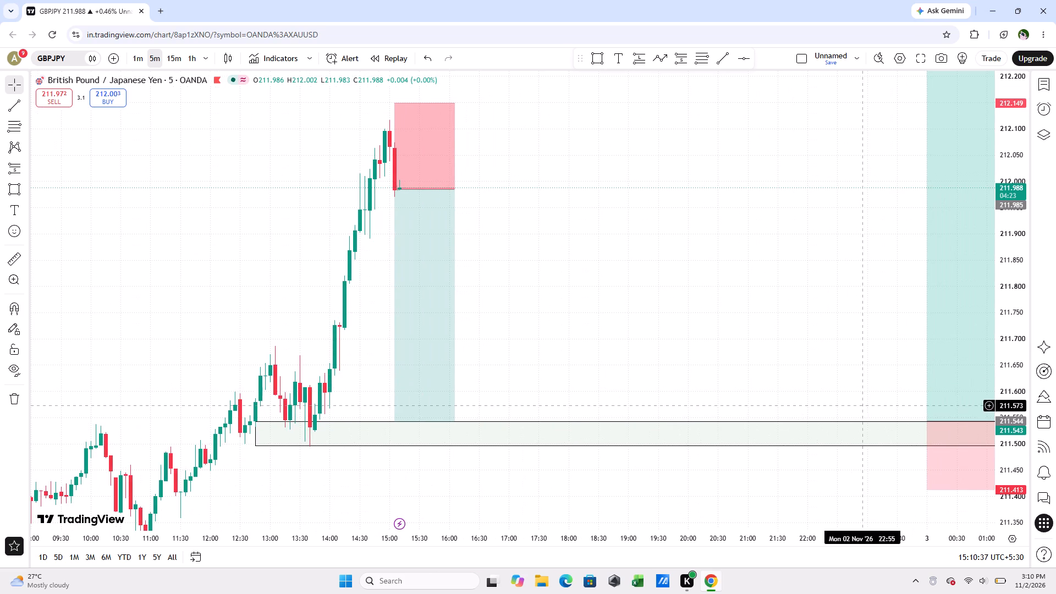
left_click_drag(757, 373, 883, 440)
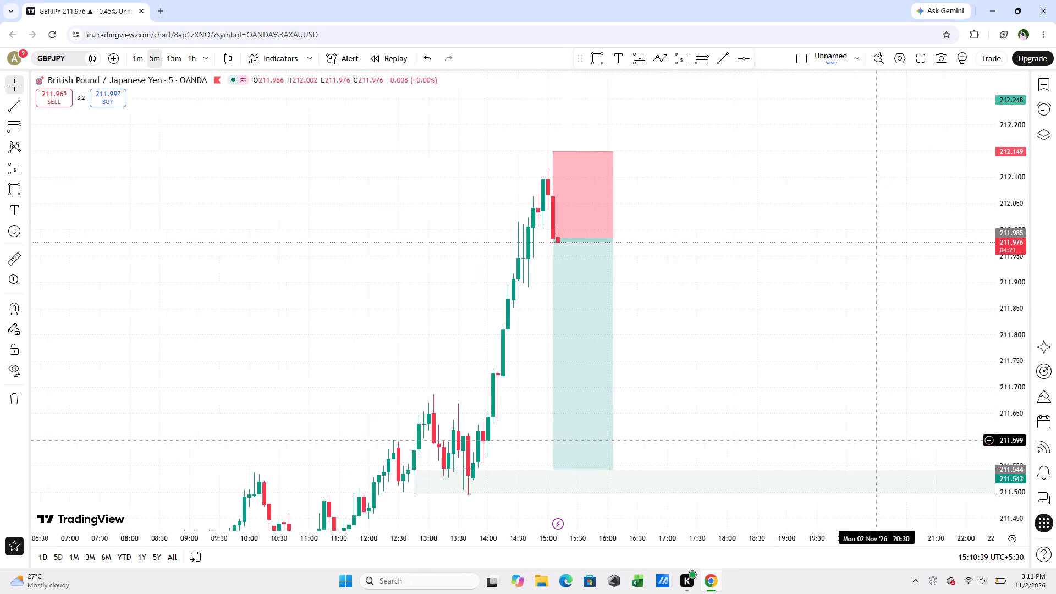
left_click_drag(883, 440, 883, 436)
On the 15-minute chart, draw a rectangle over the recent high from 14:15 to 22:00, between about 212.114 and 212.091.
left_click(178, 59)
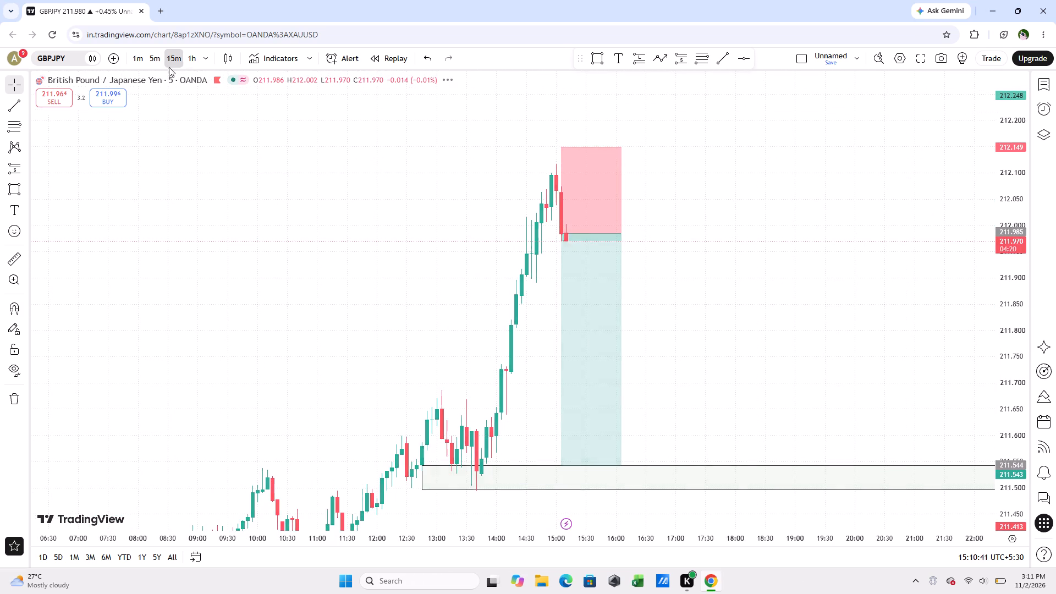
scroll(709, 296, "up", 4)
scroll(542, 295, "up", 2)
left_click_drag(466, 316, 598, 320)
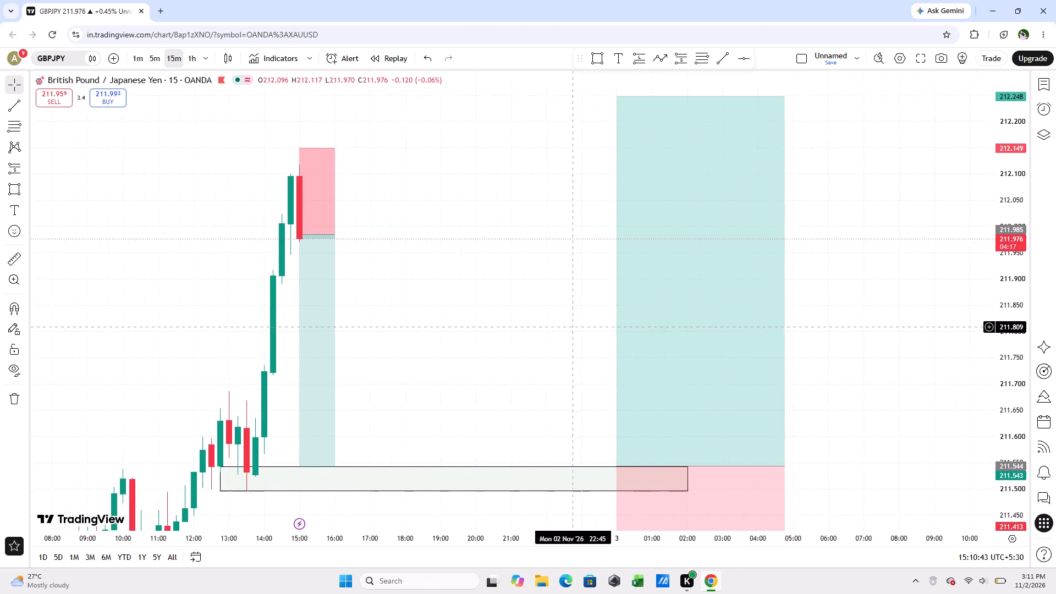
left_click_drag(598, 320, 624, 316)
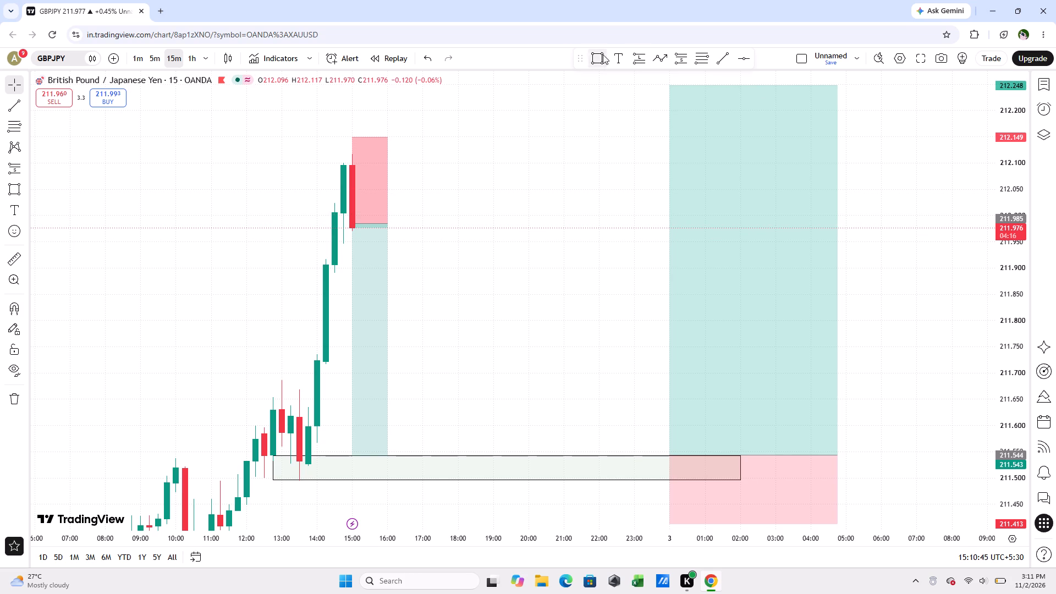
left_click(602, 54)
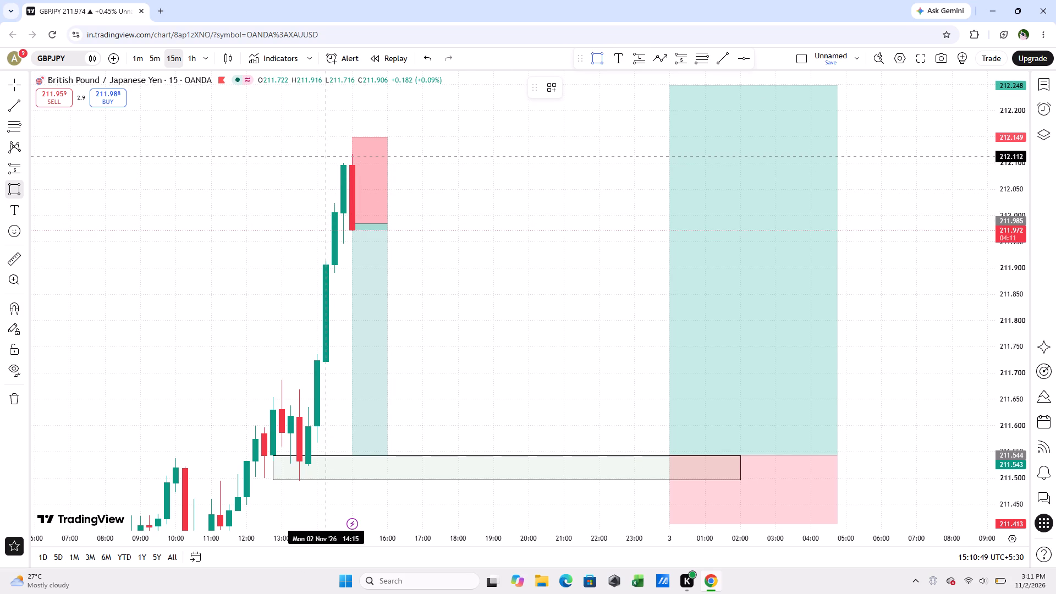
left_click(328, 155)
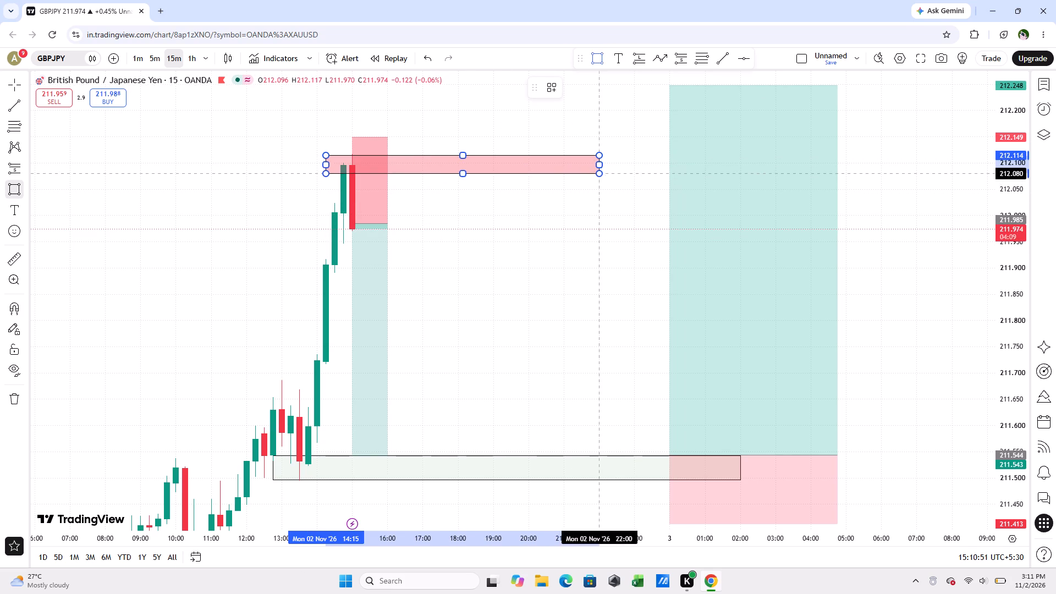
left_click(596, 167)
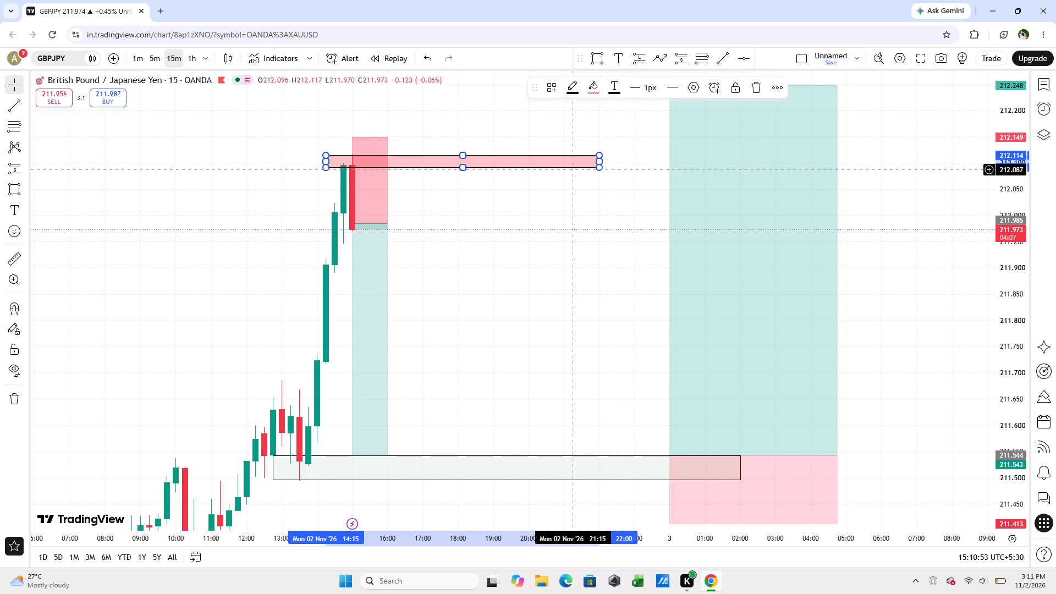
Label the new rectangle at the high with the text SELLING AREA.
left_click(573, 169)
left_click(569, 164)
left_click(552, 157)
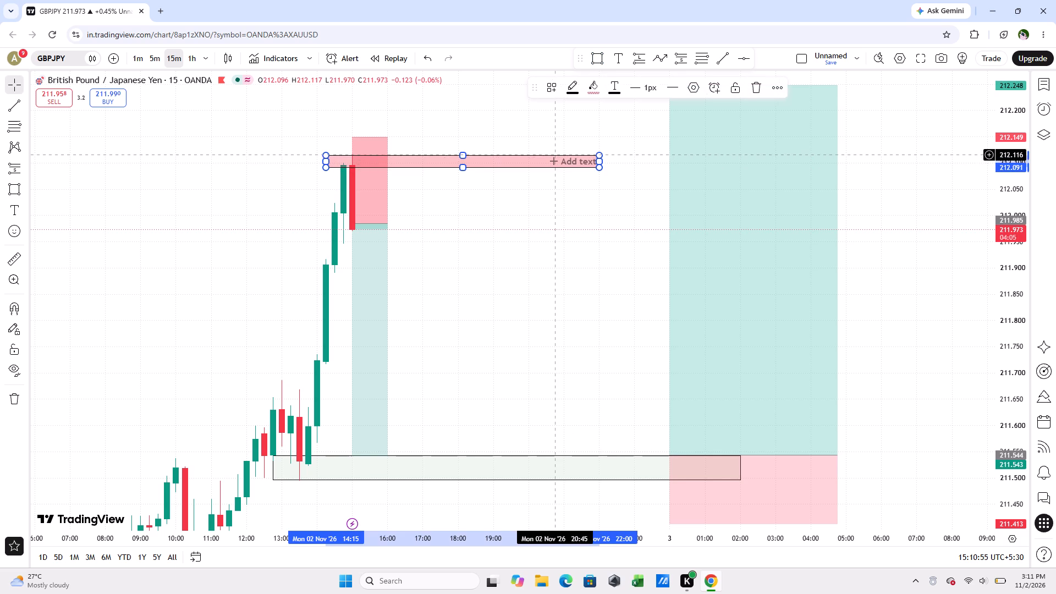
left_click(558, 158)
type("SELLING")
key("space")
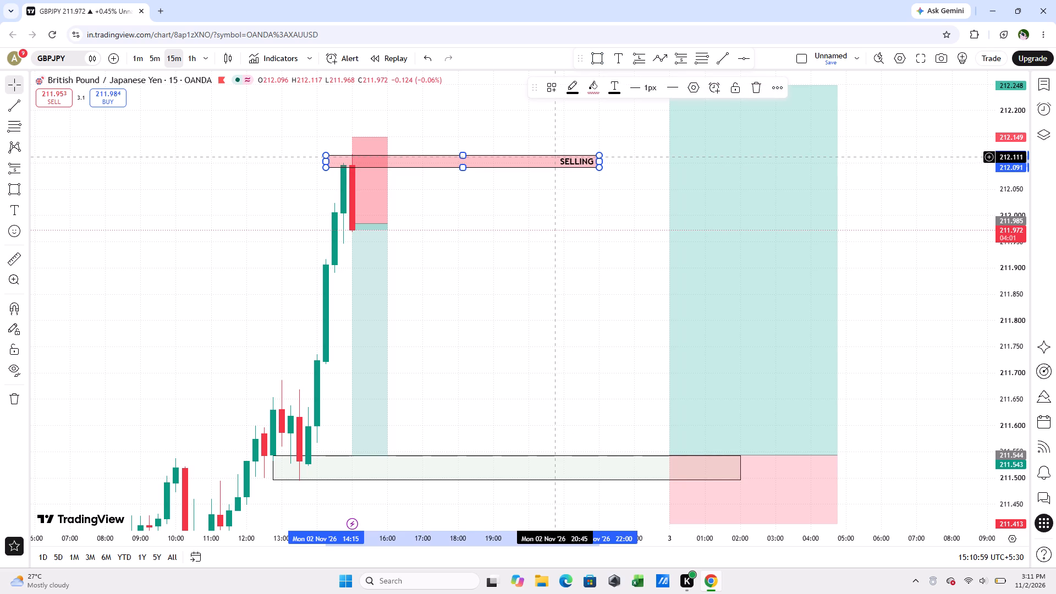
type("AREA")
key("space")
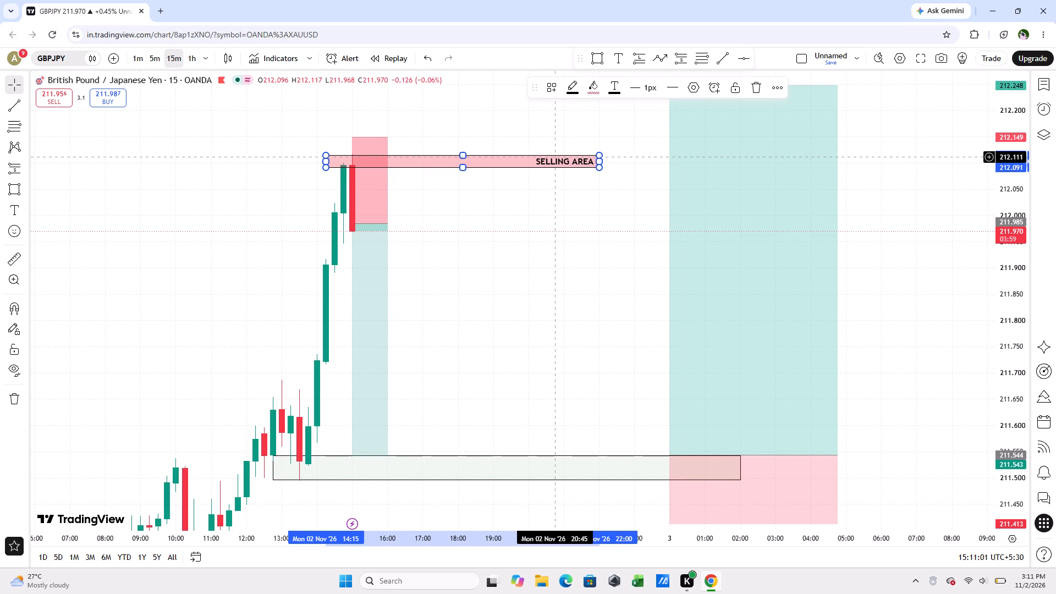
left_click(505, 261)
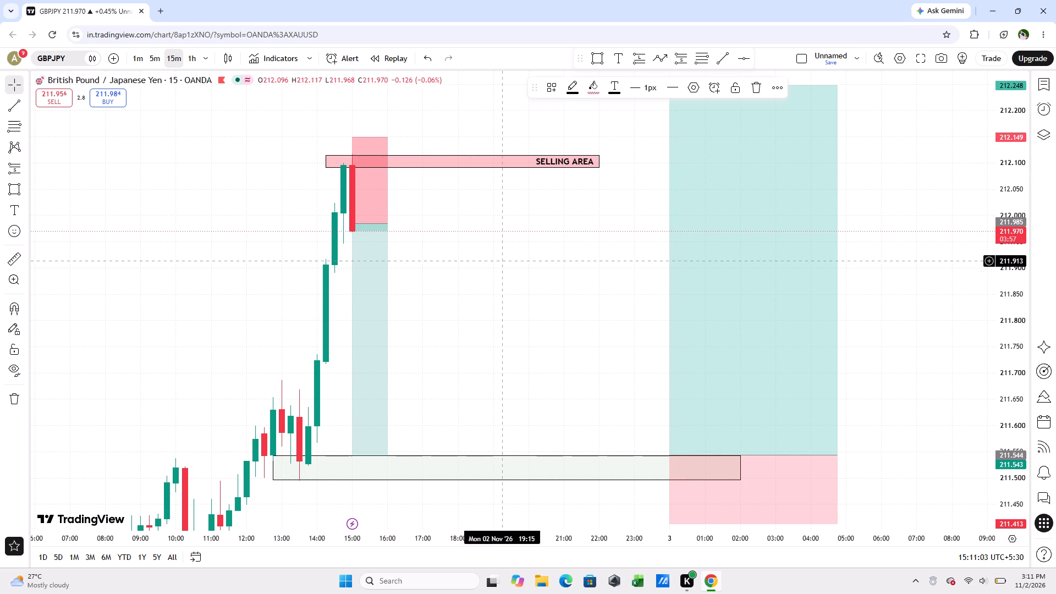
Label the lower zone rectangle with the text M15 A+ BUYING ZONE.
left_click(740, 469)
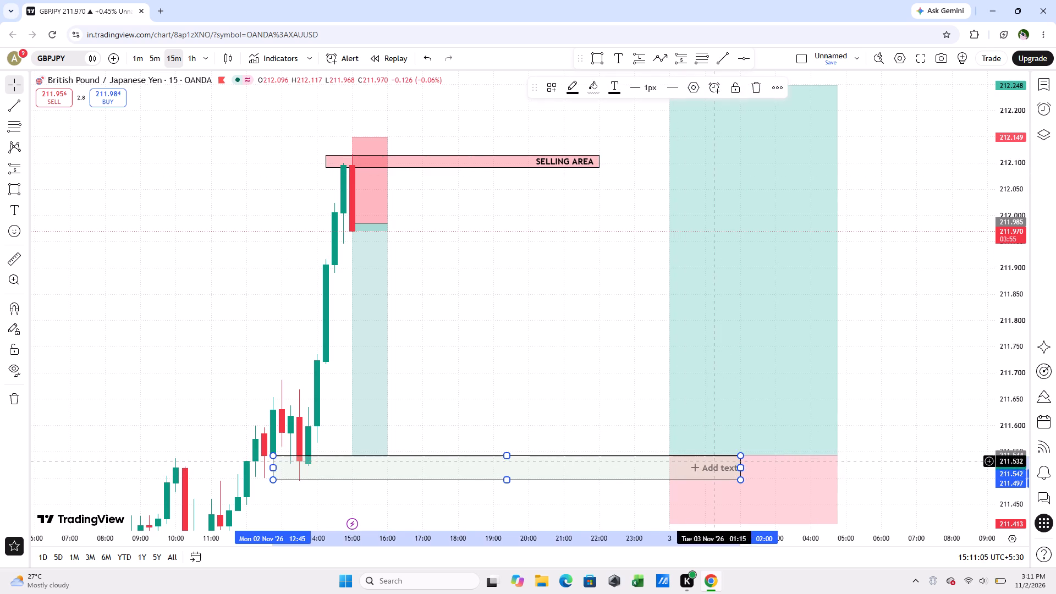
left_click(713, 465)
type("M15 A")
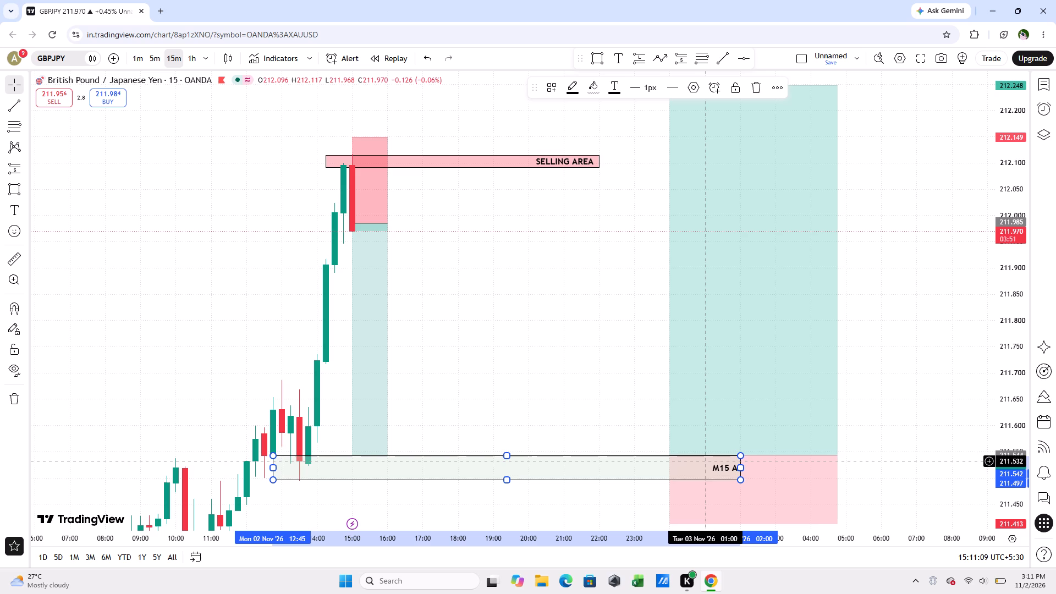
type("+ BUYINF")
key("BackSpace")
type("G ZONE")
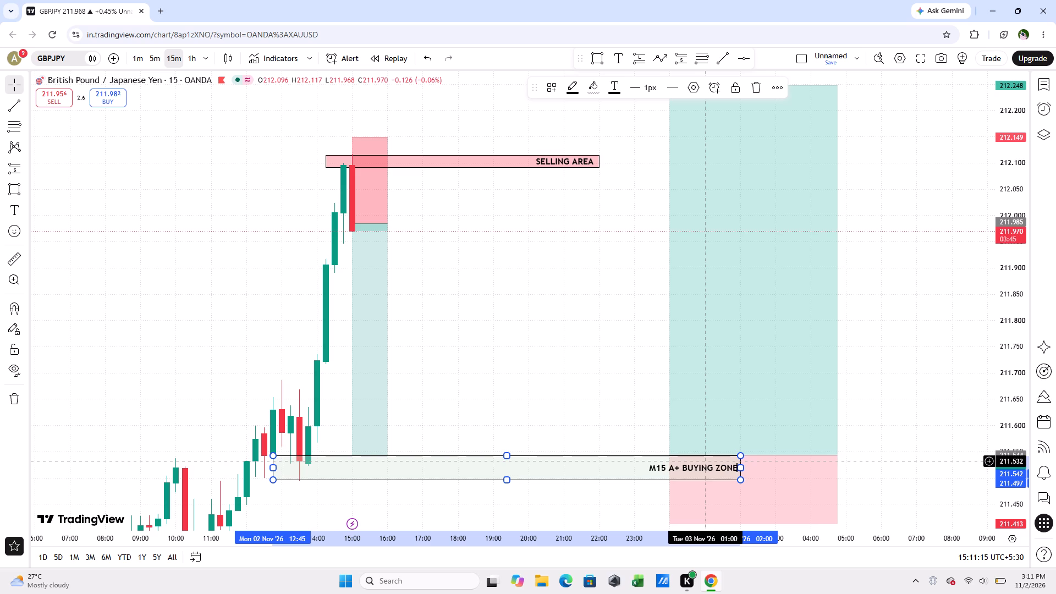
left_click(601, 436)
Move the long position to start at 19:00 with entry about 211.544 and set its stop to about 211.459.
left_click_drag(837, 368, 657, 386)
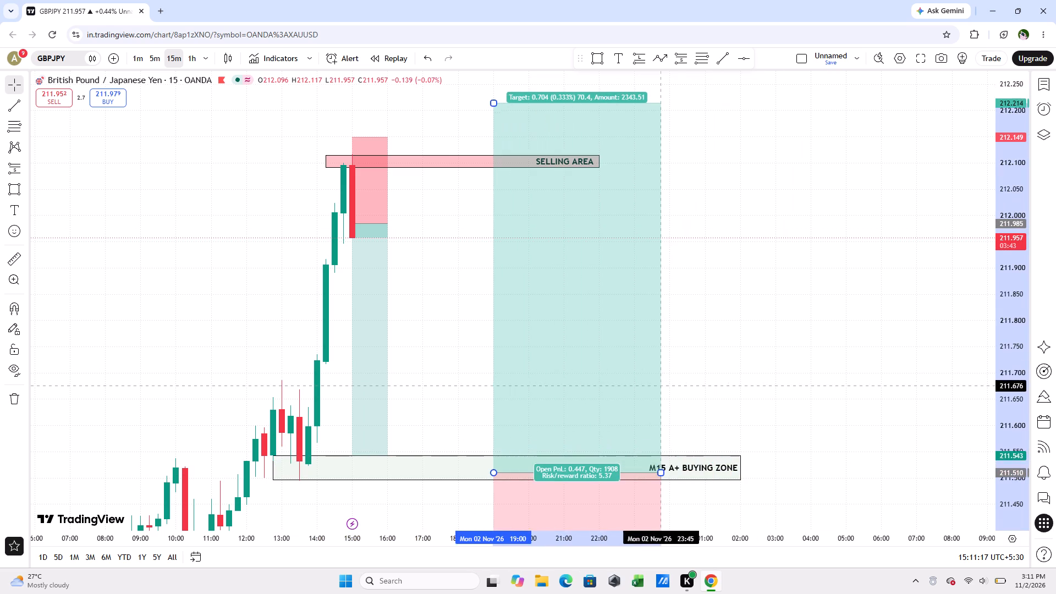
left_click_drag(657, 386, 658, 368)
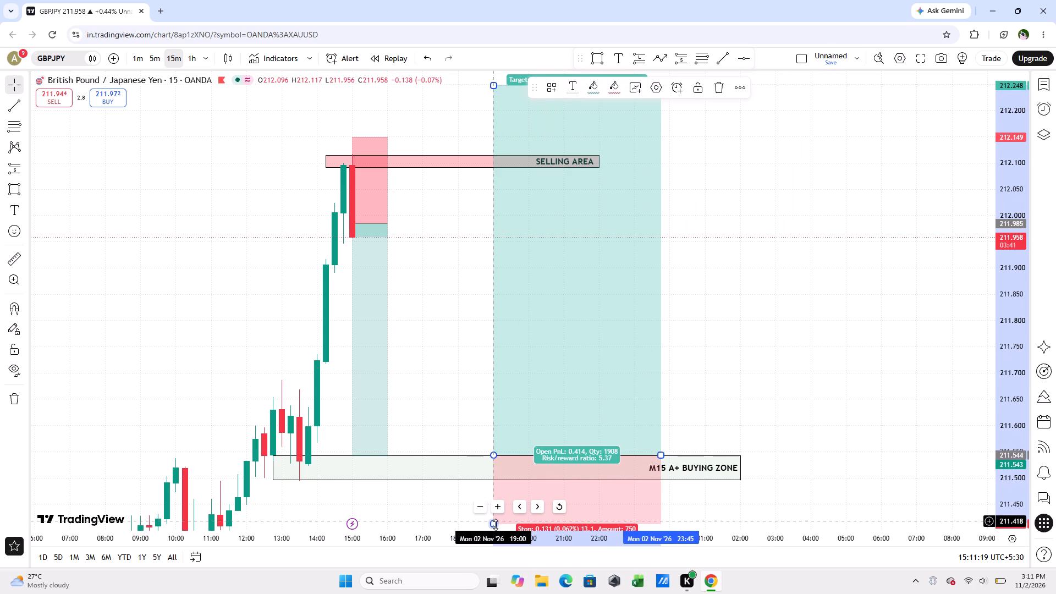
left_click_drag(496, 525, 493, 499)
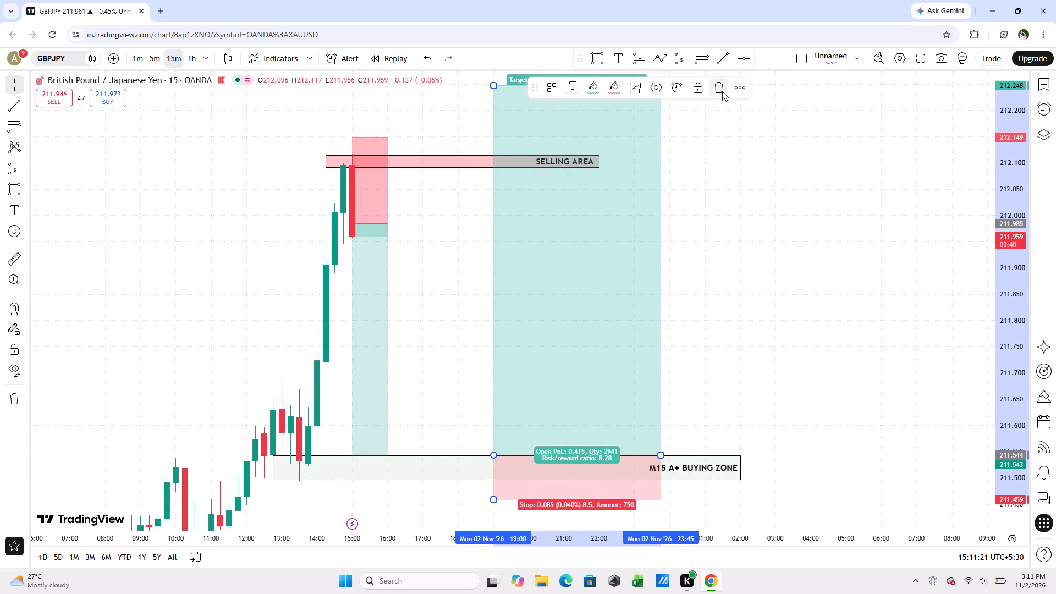
Delete the long position above the buying zone.
left_click(715, 86)
On the 5-minute chart, shorten the SELLING AREA rectangle so it ends at about 17:30.
left_click_drag(736, 258, 824, 268)
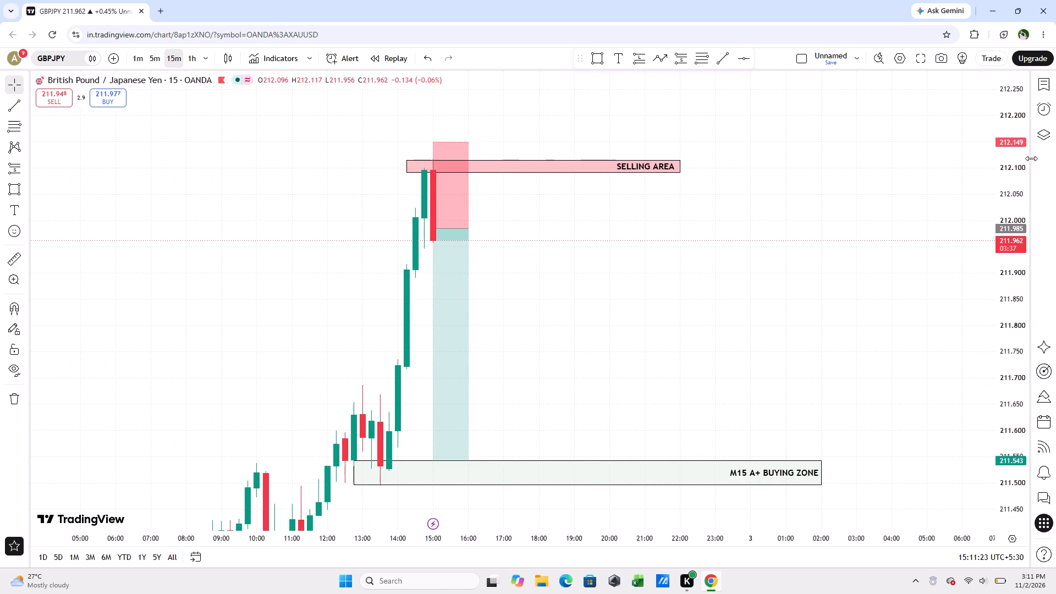
left_click_drag(1027, 158, 1033, 258)
scroll(822, 284, "down", 1)
scroll(821, 282, "up", 1)
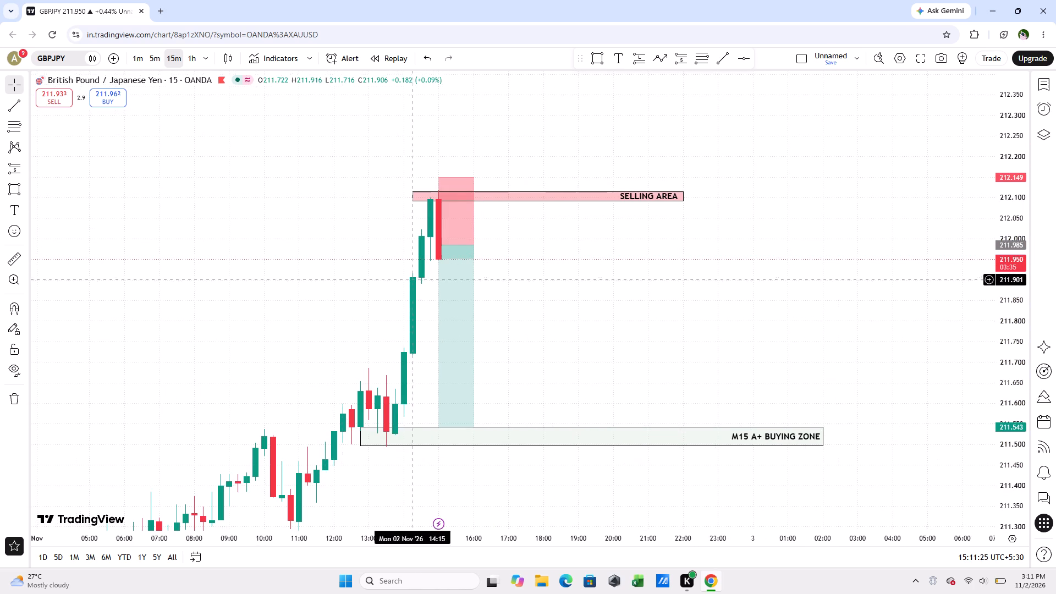
left_click(154, 56)
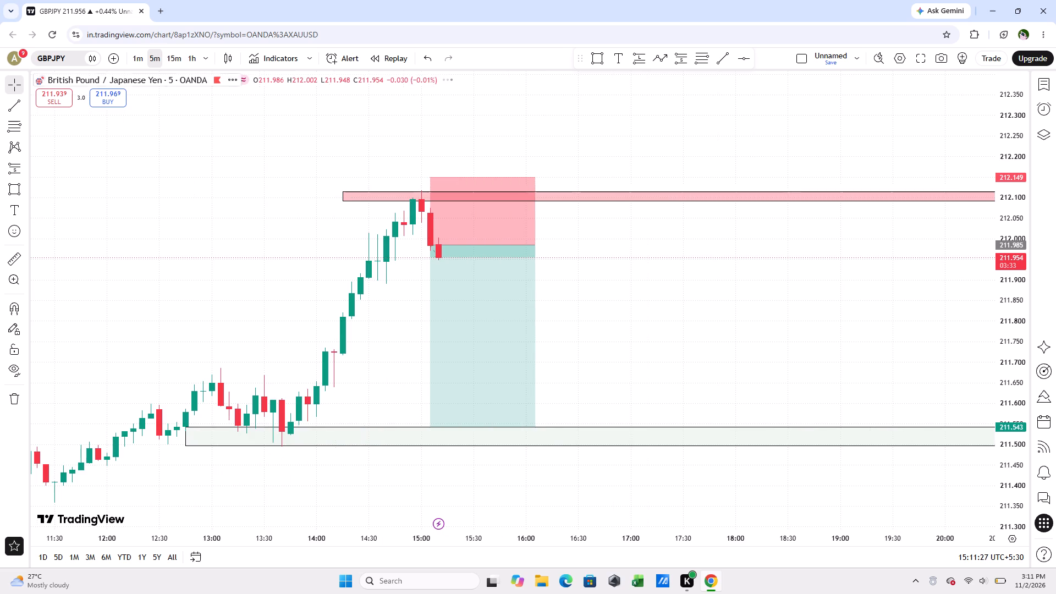
scroll(648, 254, "down", 3)
left_click_drag(820, 309, 491, 261)
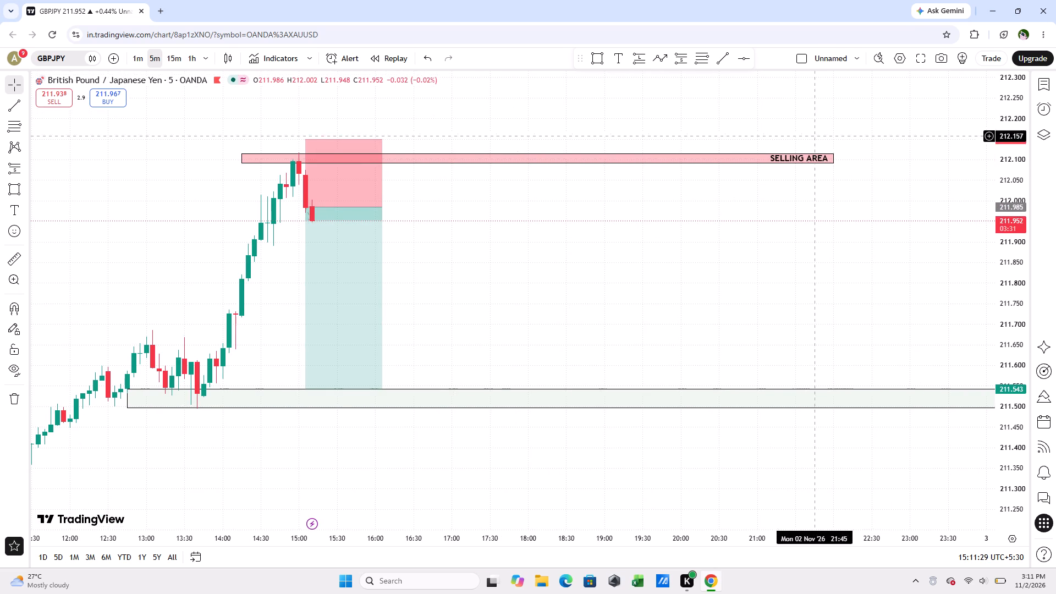
left_click_drag(834, 158, 673, 162)
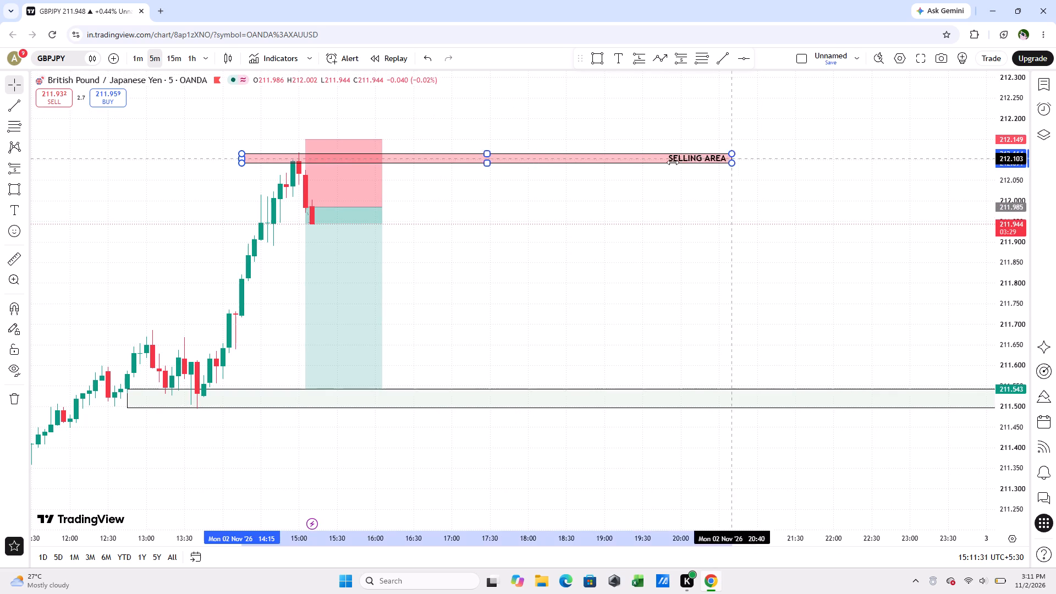
left_click_drag(673, 162, 492, 163)
left_click(617, 220)
Shorten the M15 A+ BUYING ZONE rectangle on the 5-minute chart, and set its end to about 18:30 on the 15-minute chart.
scroll(788, 278, "down", 3)
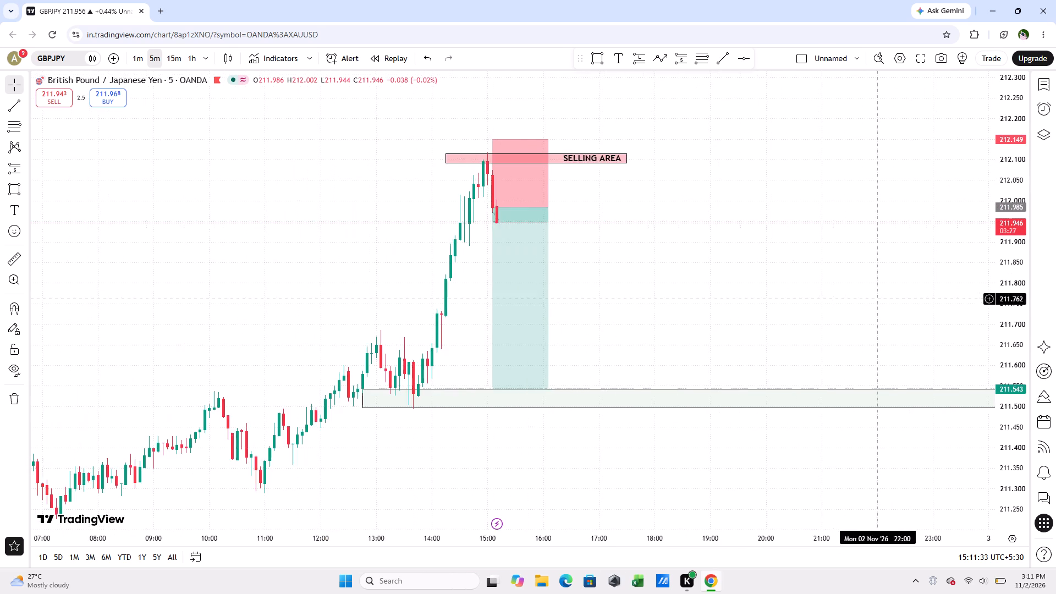
left_click_drag(878, 299, 298, 284)
left_click_drag(647, 388, 70, 393)
left_click_drag(225, 437, 577, 415)
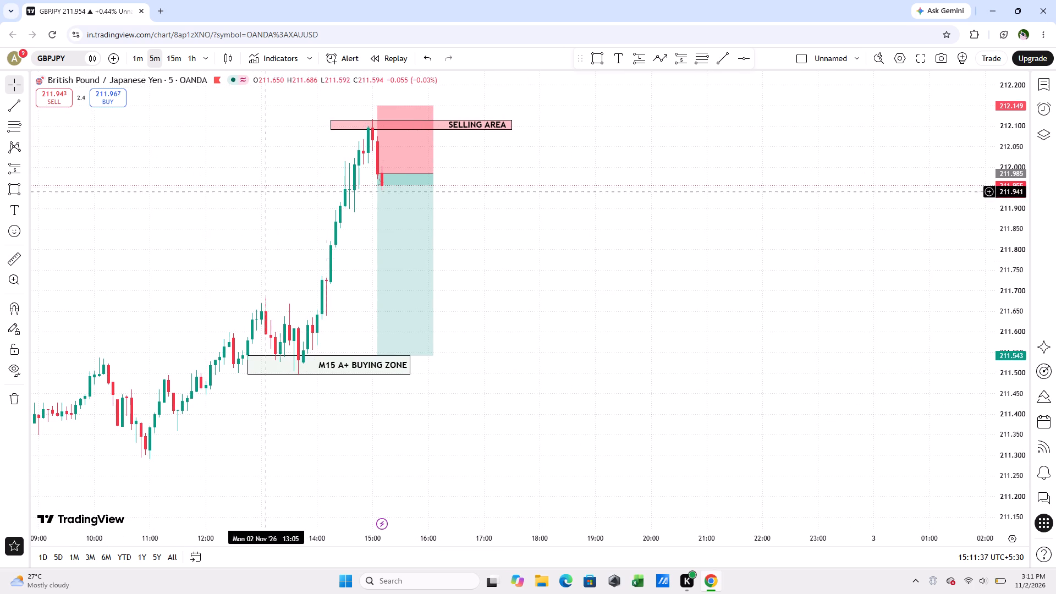
left_click(170, 65)
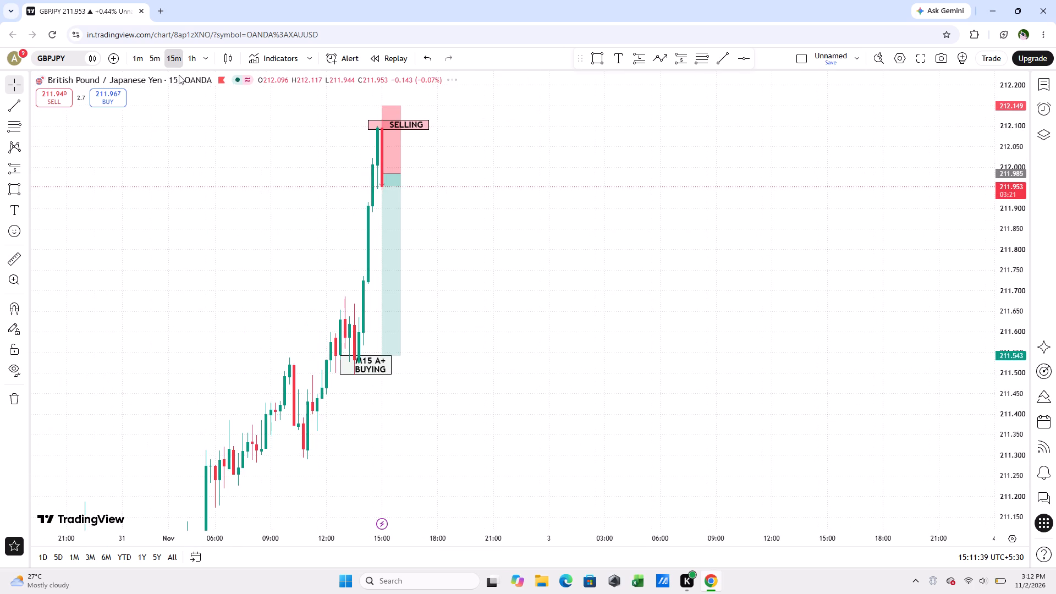
scroll(464, 365, "up", 2)
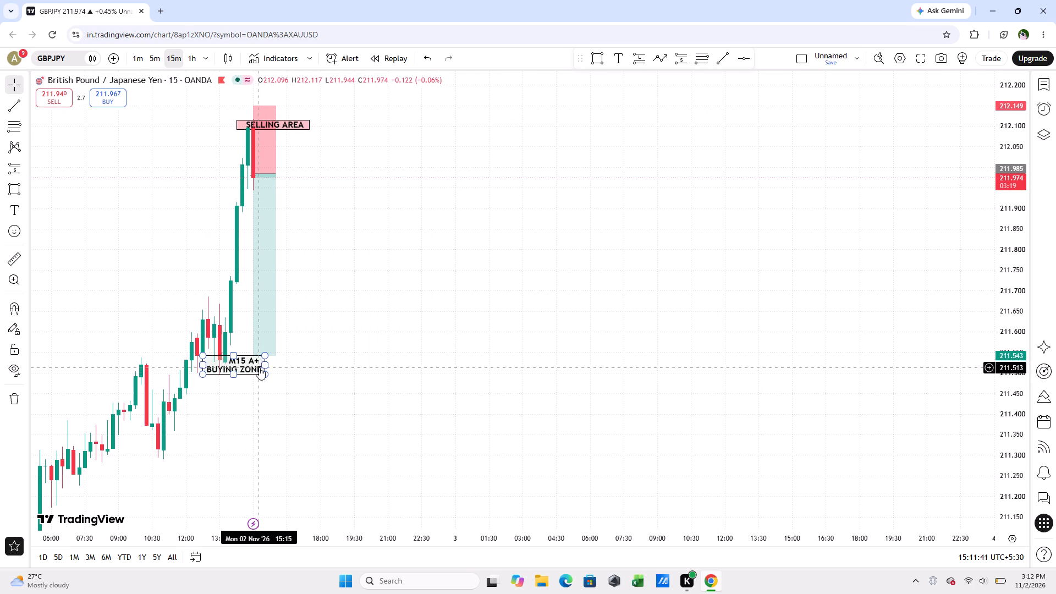
left_click_drag(261, 365, 334, 373)
left_click(372, 329)
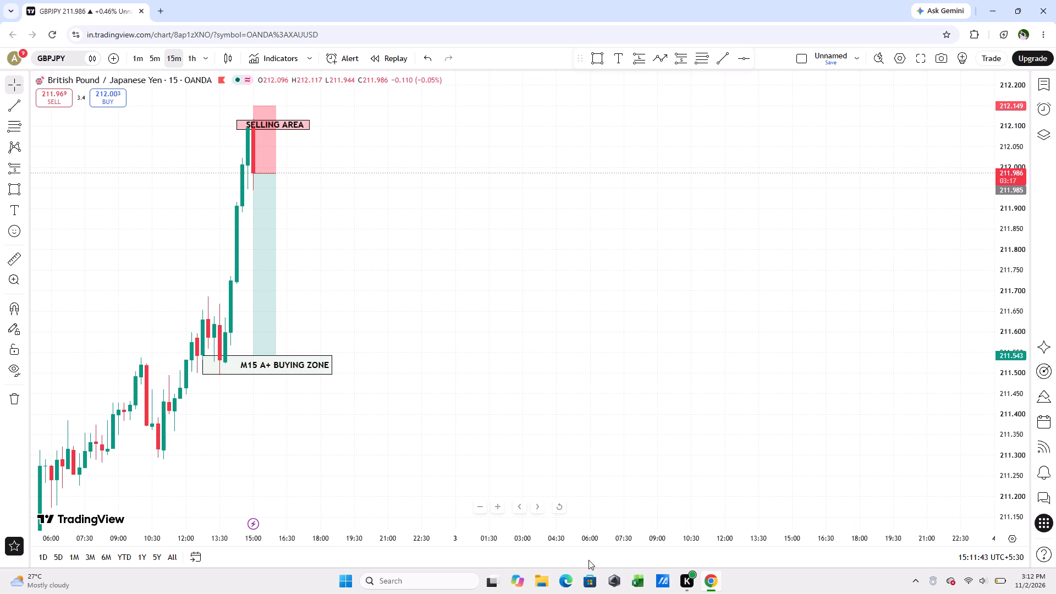